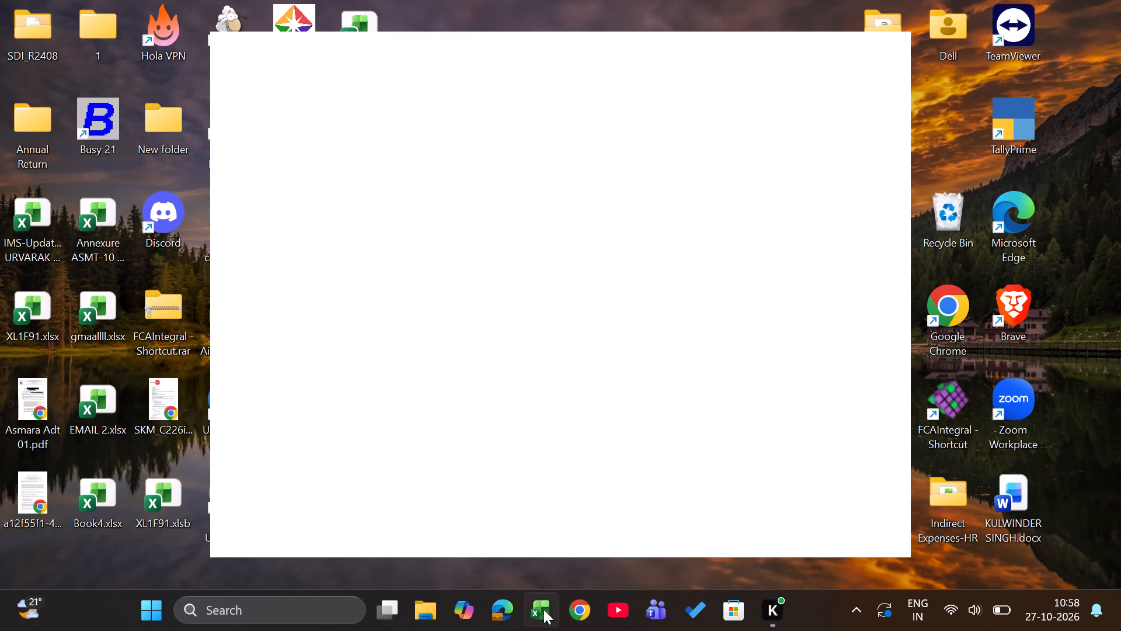
Open the OneDrive - A P R A & Associates LLP folder on New Volume (E:) in File Explorer.
click(440, 616)
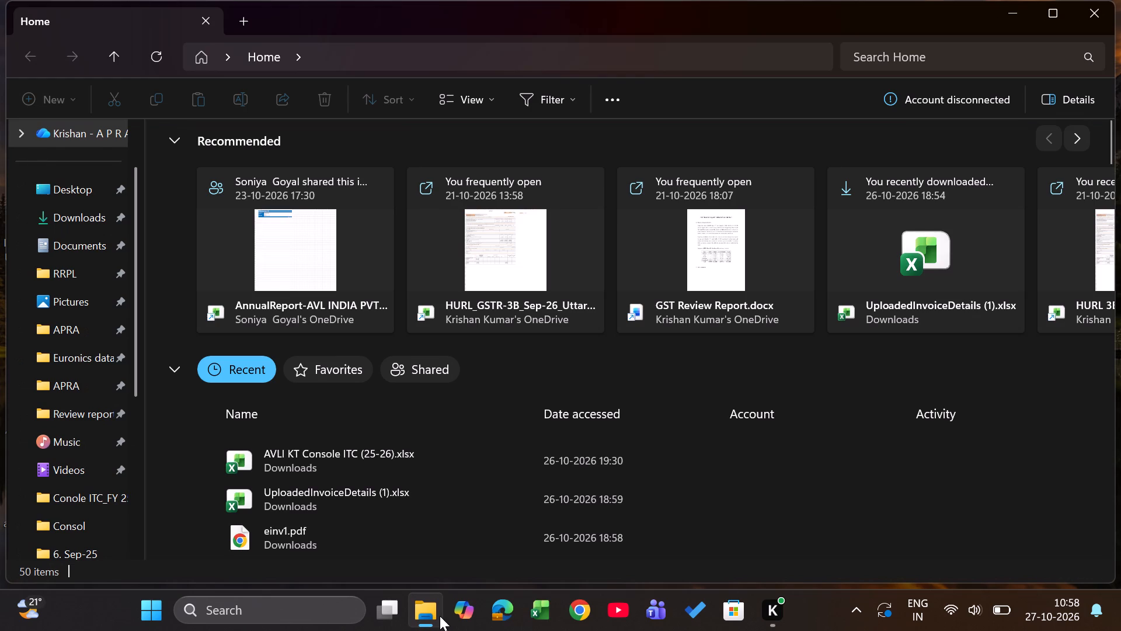
scroll(88, 472, down, 5)
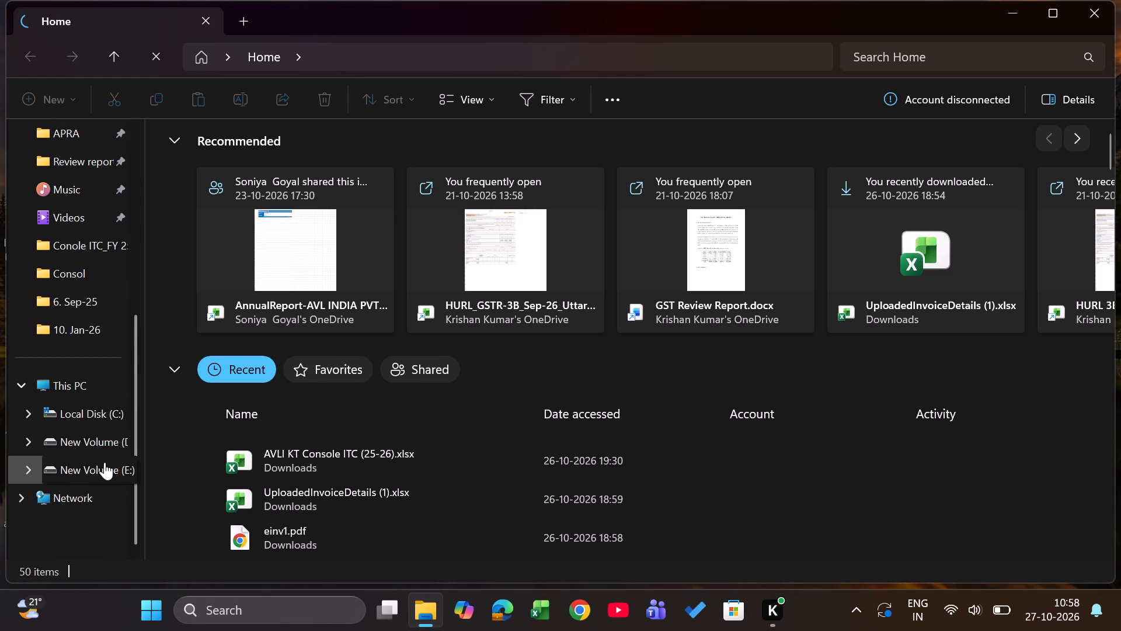
click(103, 464)
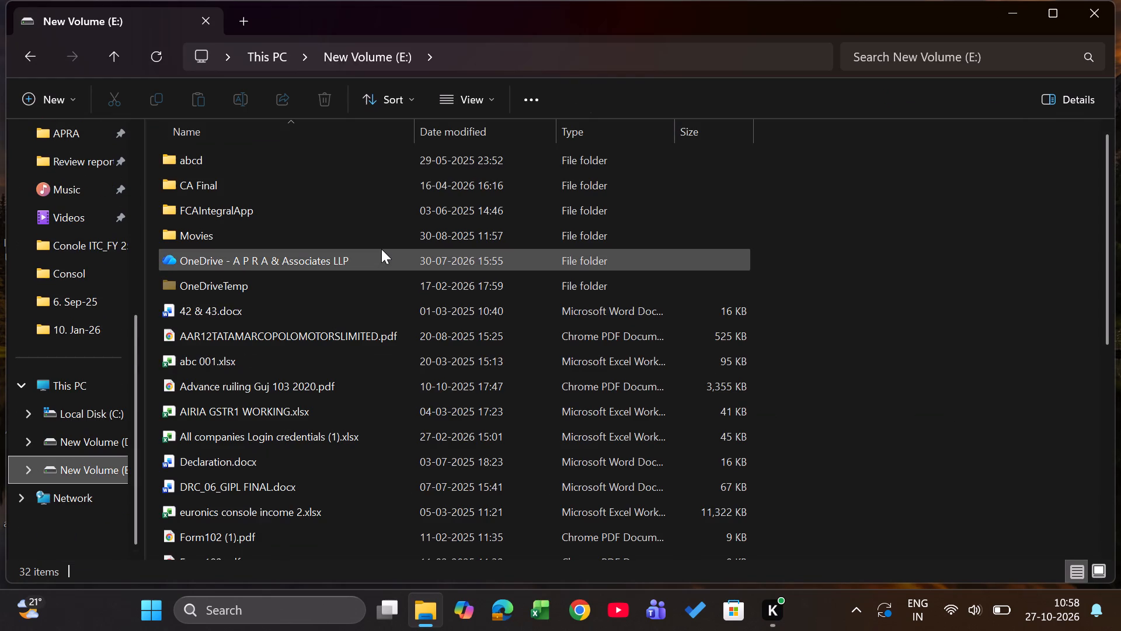
double_click(381, 249)
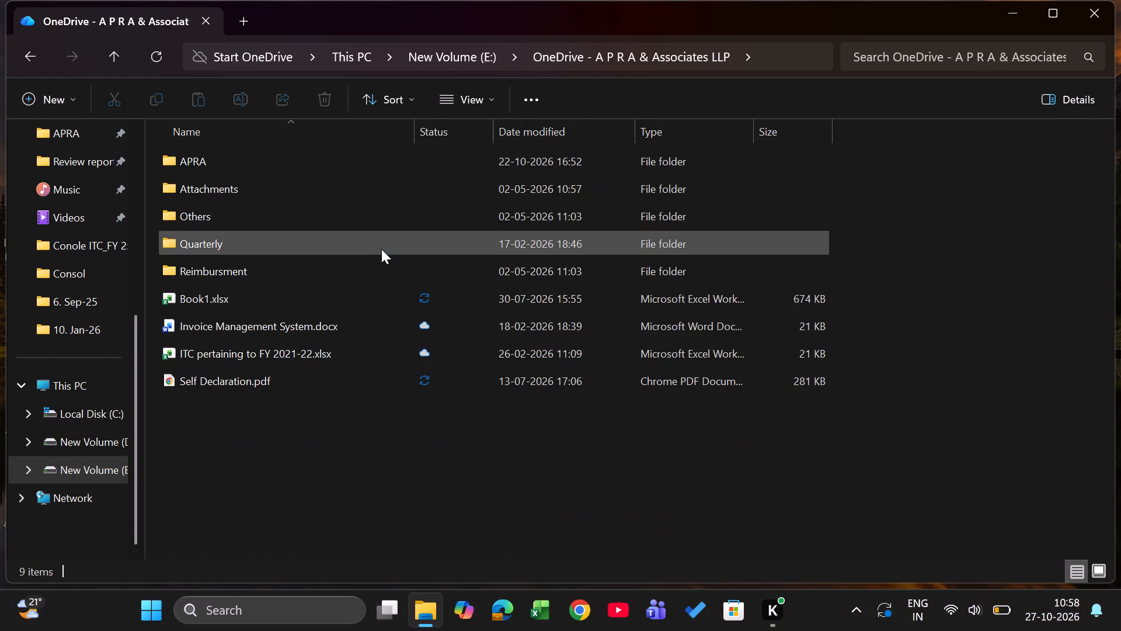
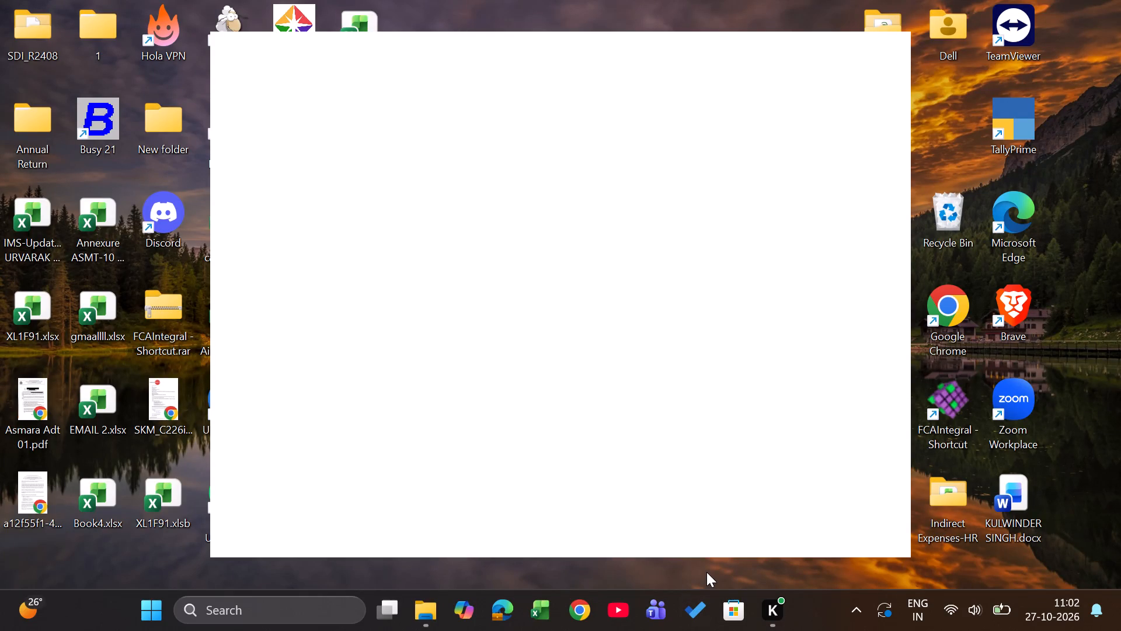
Launch Microsoft Excel.
click(547, 601)
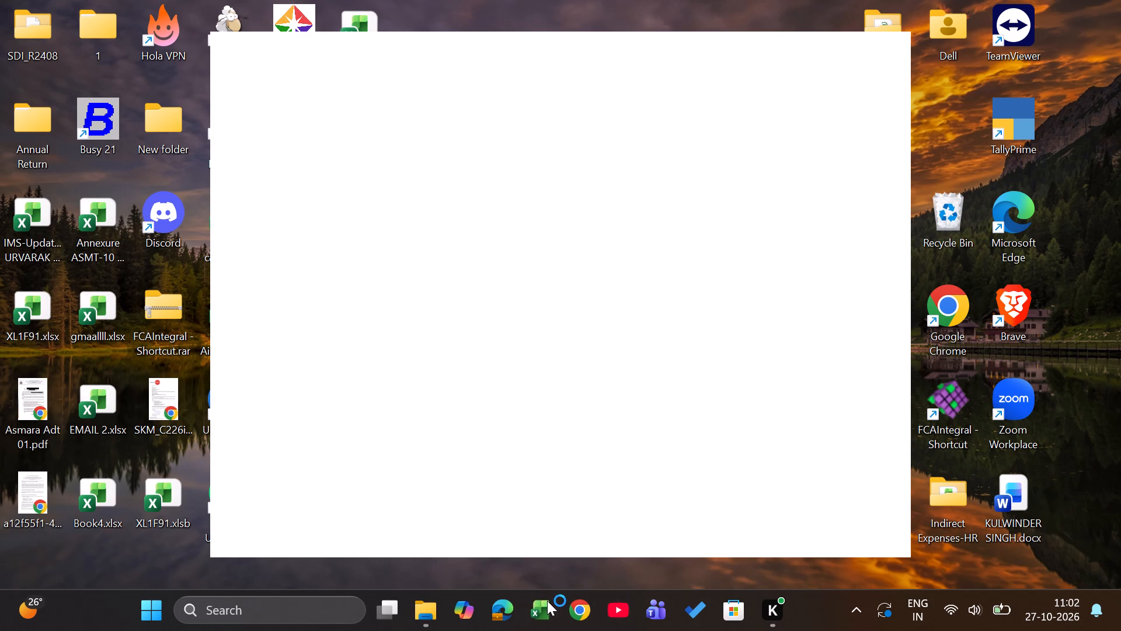
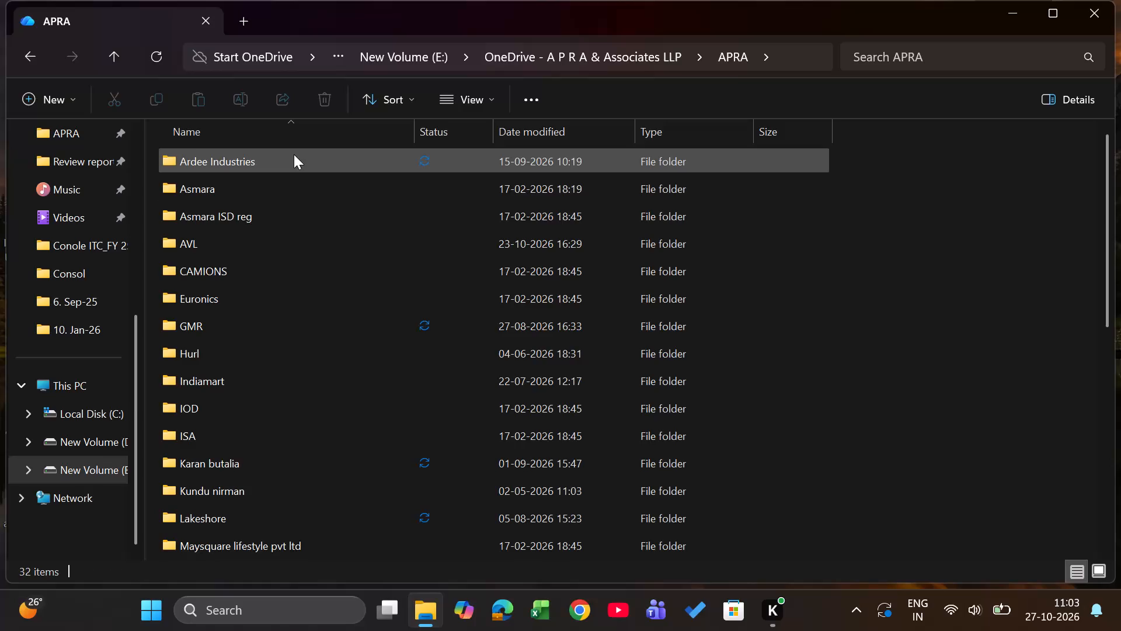
Look through the client folders in the APRA folder to find the one needed.
key(Down)
key(Down)
key(Down)
key(Down)
key(Down)
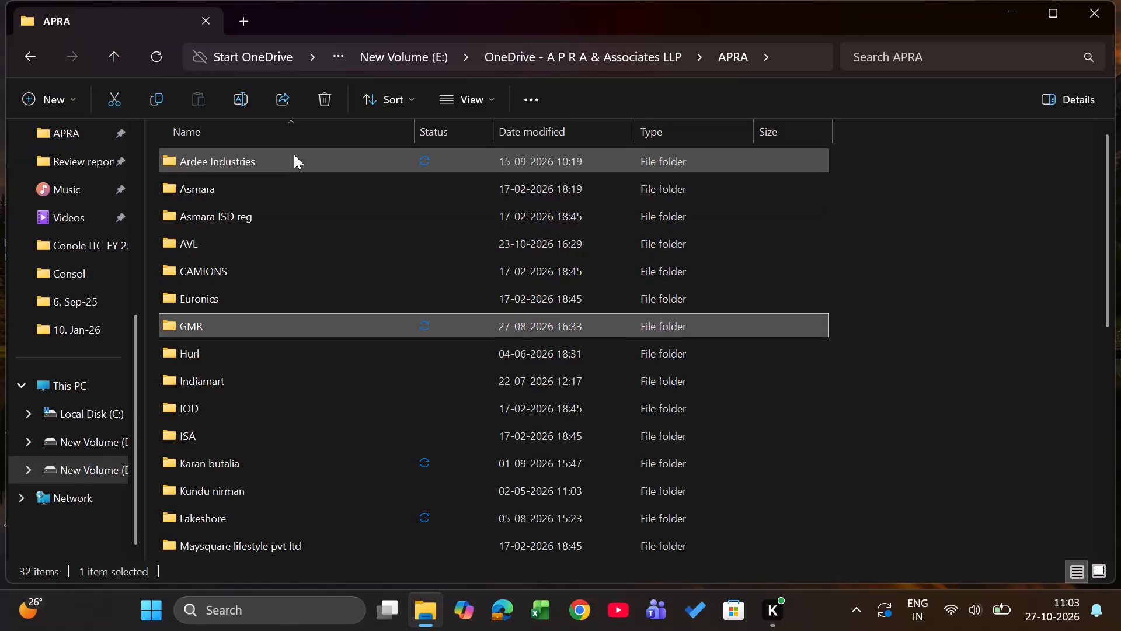
key(Down)
key(Down)
key(Down)
key(Down)
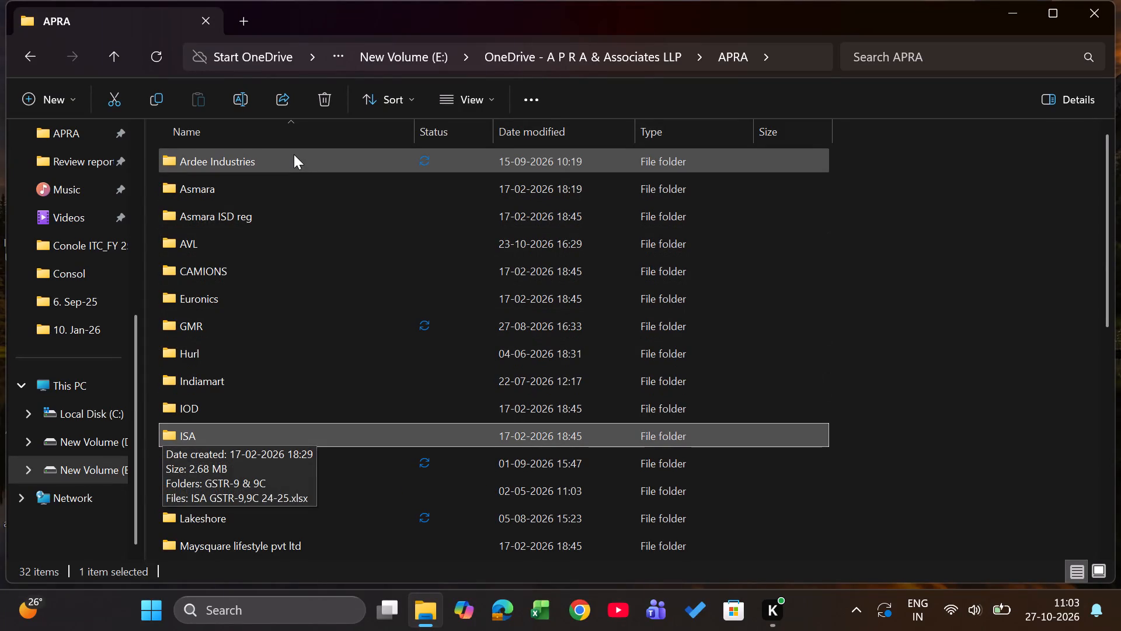
key(Up)
key(Up)
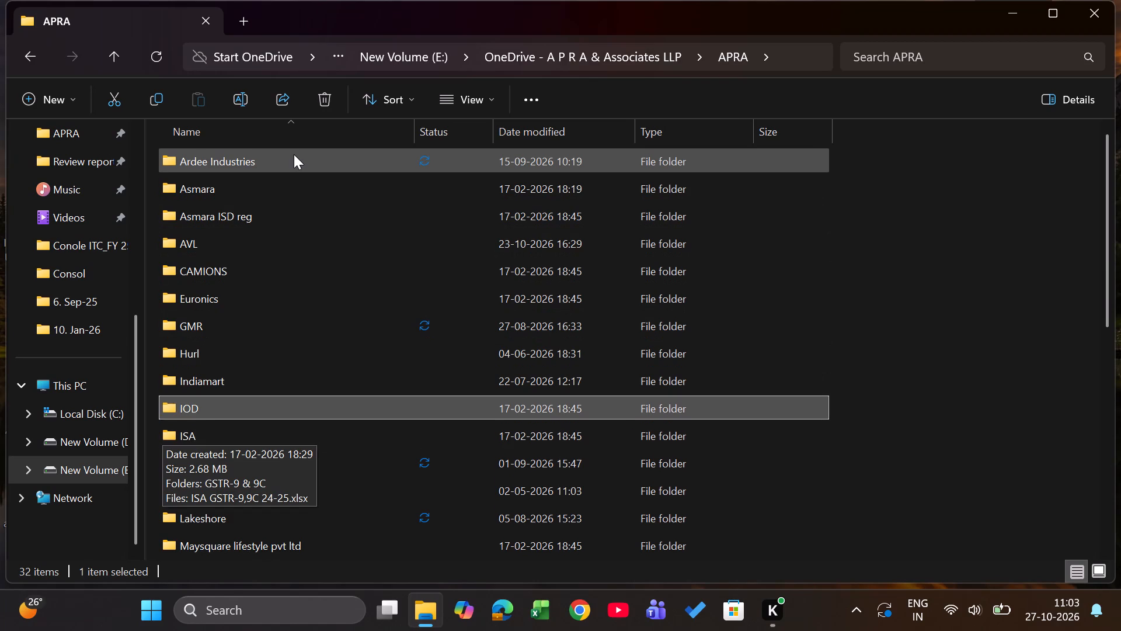
key(Up)
key(Up)
key(Down)
key(Down)
key(Down)
key(Down)
key(Up)
key(Up)
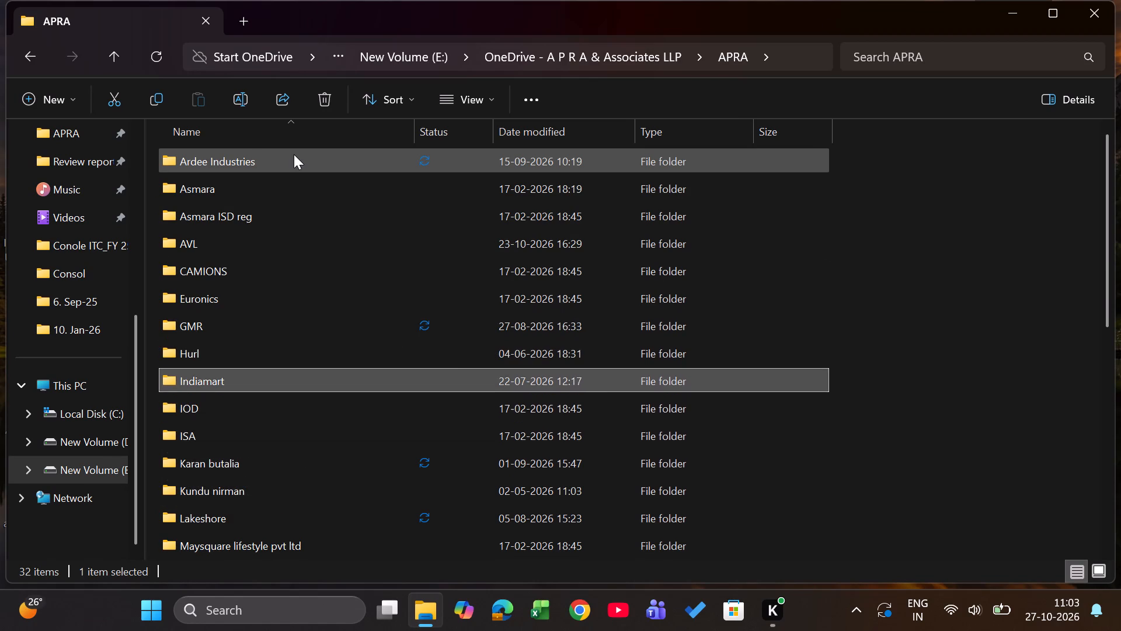
Open the AVL client folder inside the APRA folder.
key(Up)
key(Up)
key(Up)
key(Up)
key(Up)
key(Up)
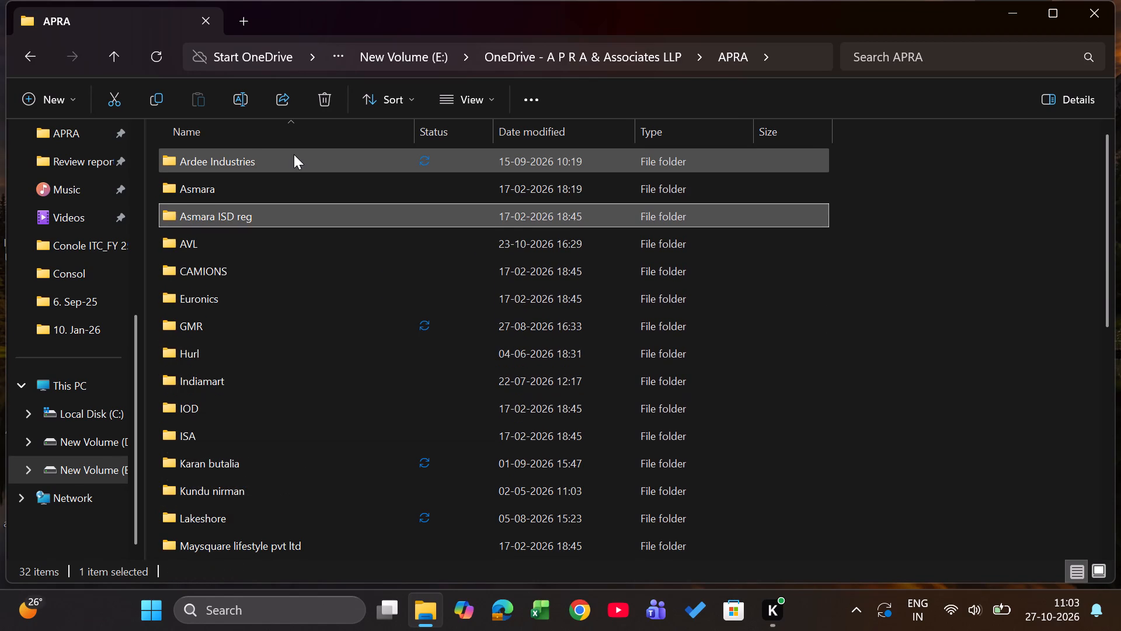
key(Up)
key(Up)
key(Down)
key(Down)
key(Down)
key(Return)
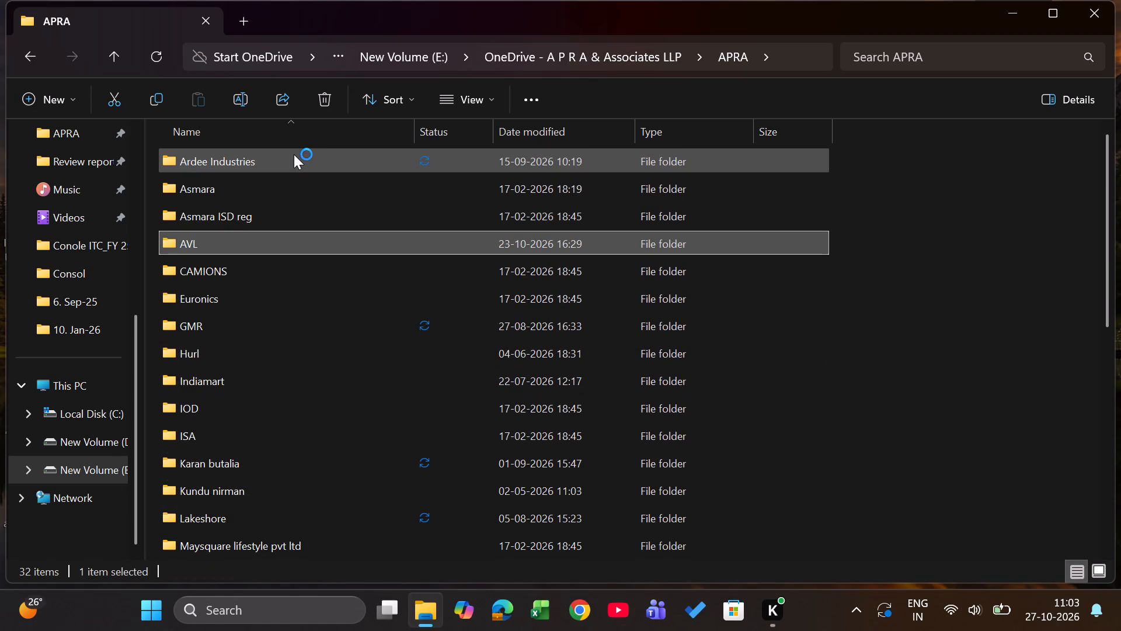
key(Down)
key(Down)
key(Down)
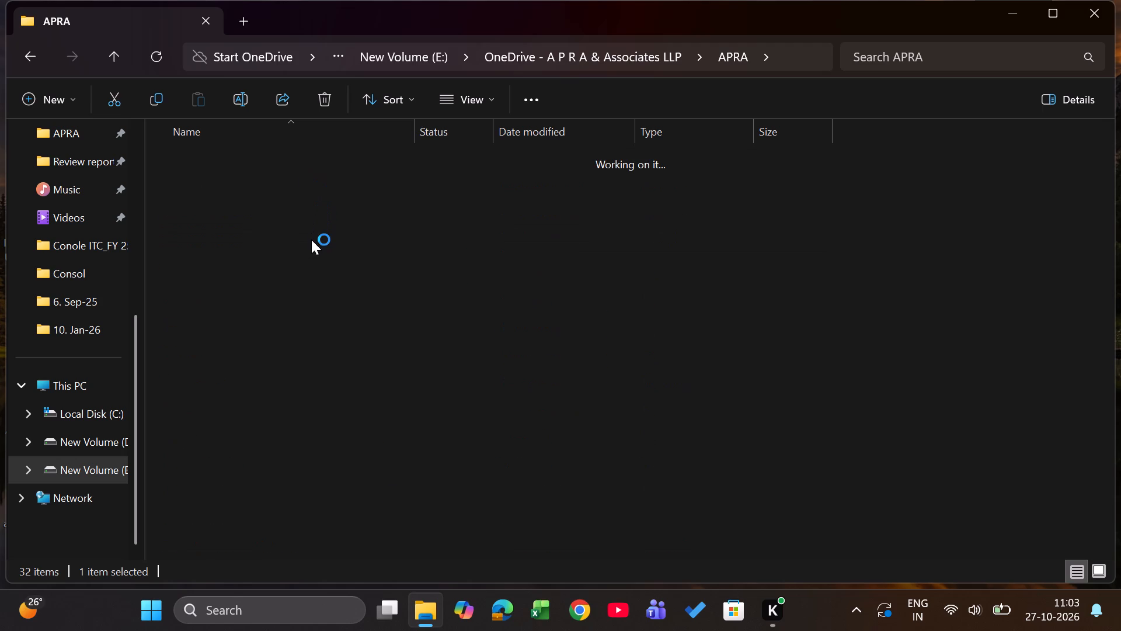
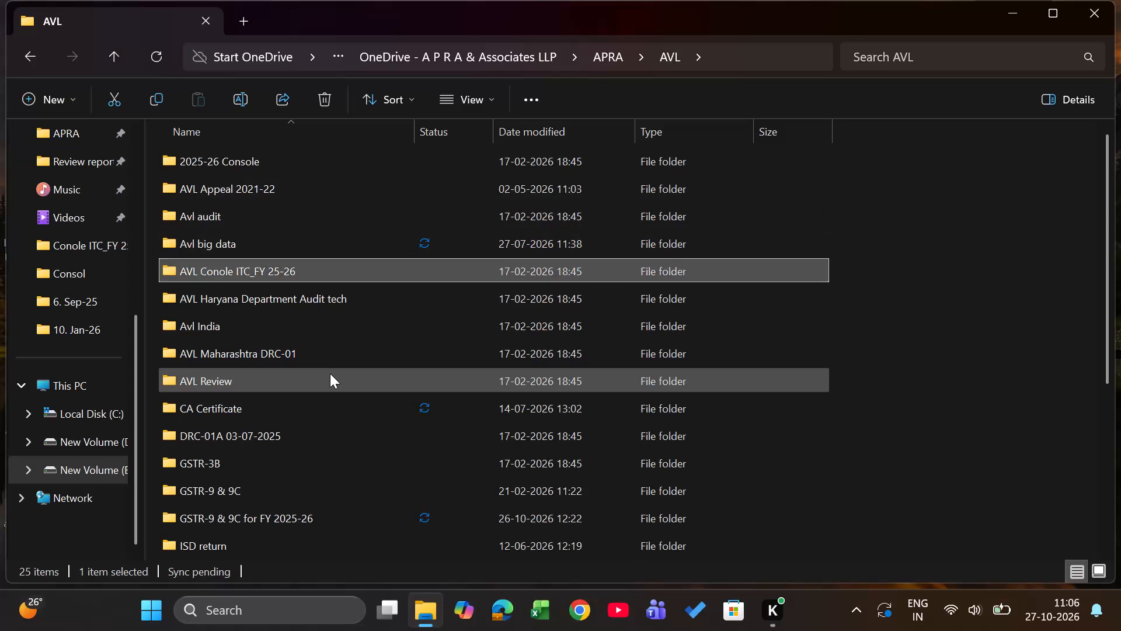
Open the "GSTR-9 & 9C for FY 2025-26" folder inside the AVL folder.
key(Down)
key(Down)
key(Down)
key(Down)
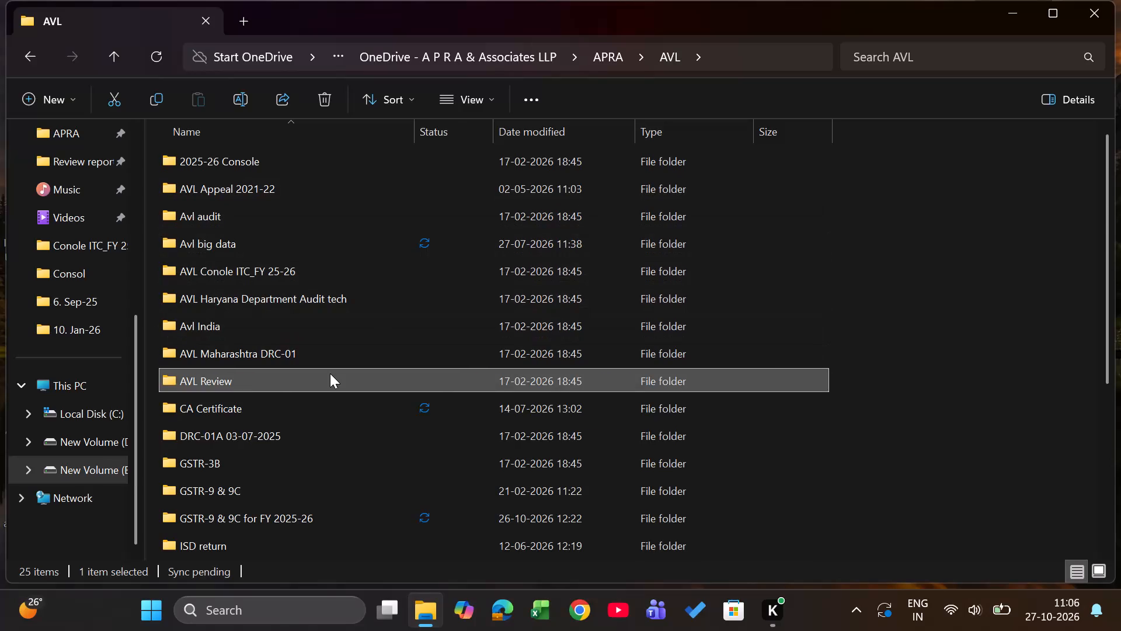
key(Down)
key(Down)
key(Down)
key(Down)
key(Down)
key(Return)
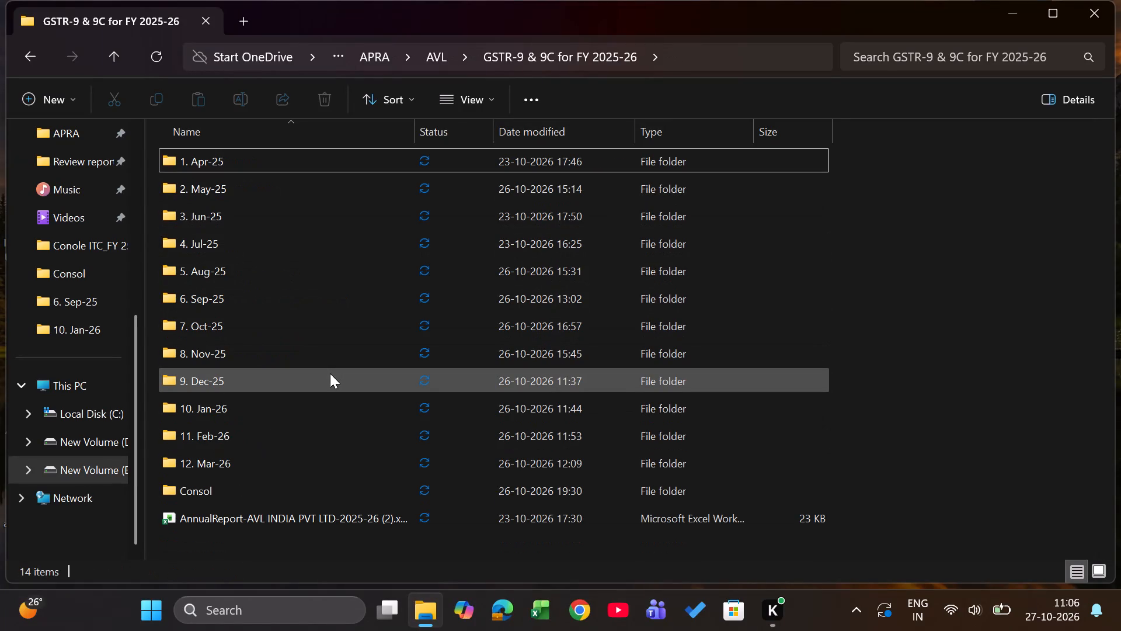
Open the Consol folder to check which state-wise Console ITC (25-26) workbooks it holds.
key(Down)
key(Down)
key(Down)
key(Down)
key(Down)
key(Down)
key(Down)
key(Down)
key(Down)
key(Down)
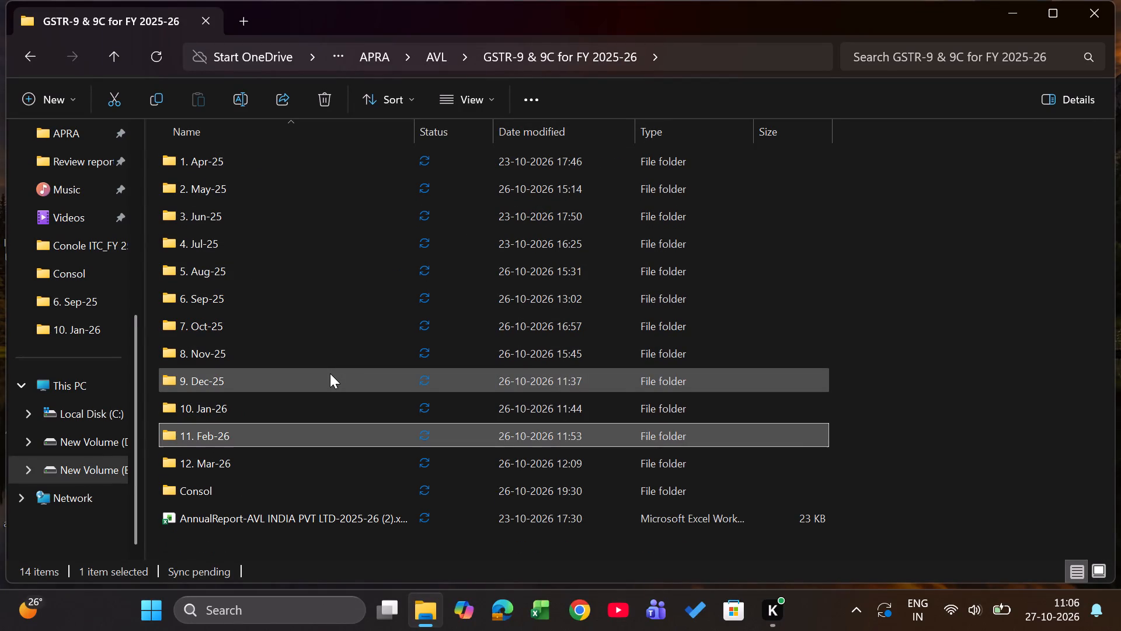
key(Down)
key(Down)
key(Down)
key(Up)
key(Return)
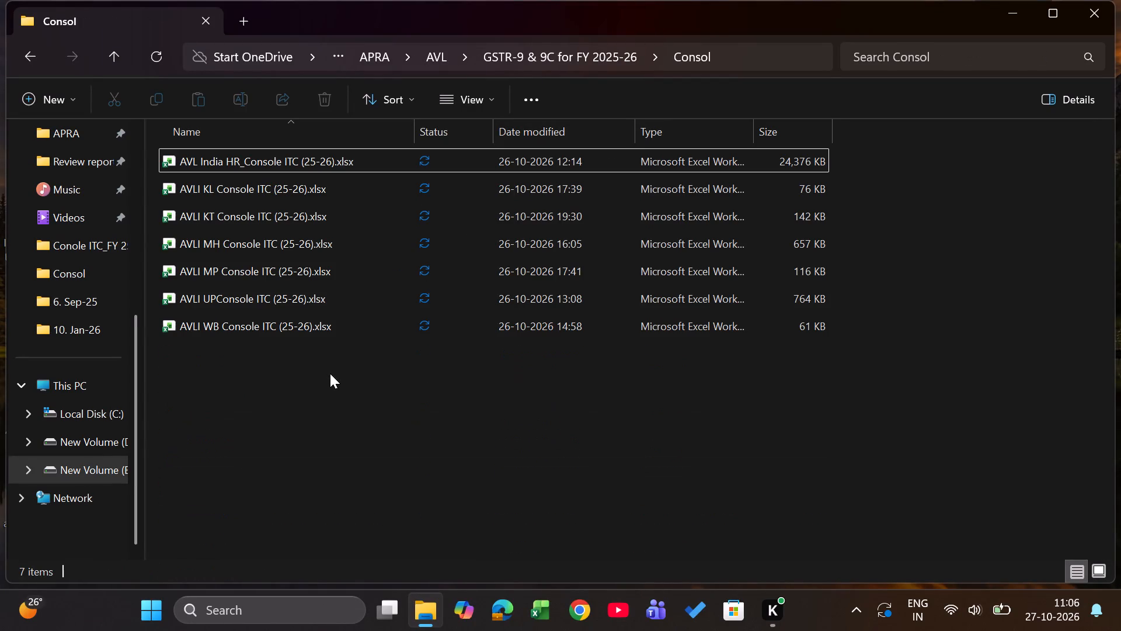
Return to the AVL folder and open the "AVL Conole ITC_FY 25-26" folder.
key(BackSpace)
key(BackSpace)
key(Up)
key(Up)
key(Up)
key(Up)
key(Up)
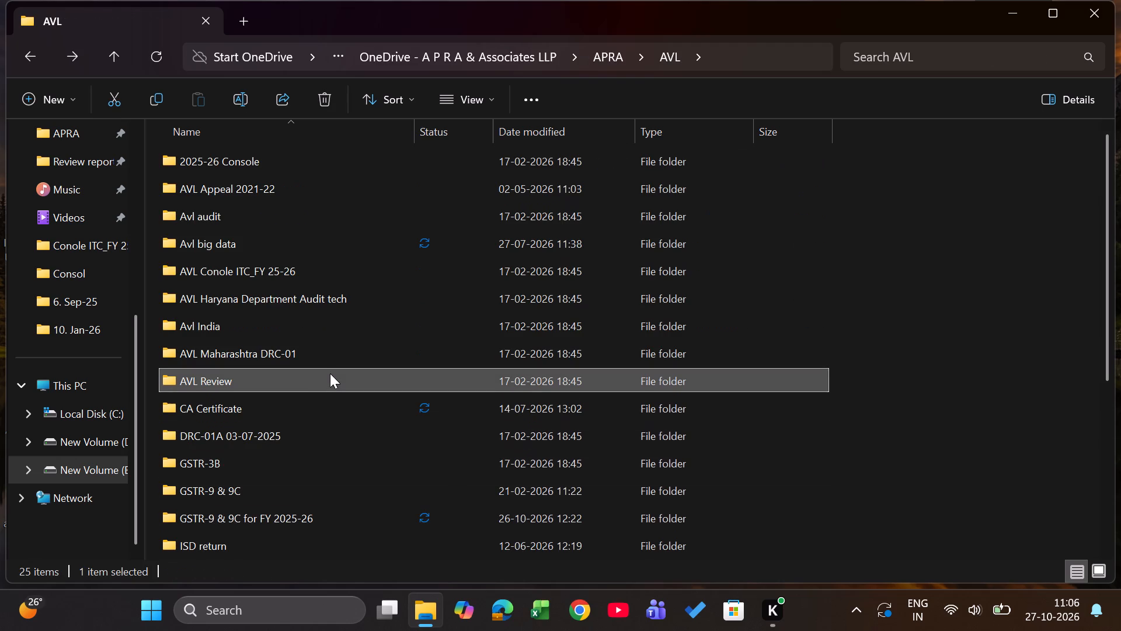
key(Up)
key(Up)
key(Up)
key(Up)
key(Return)
Open "Conole ITC_FY 25-26" and its "Conole ITC_FY 25-26_tanu" subfolder, and look through the workbooks down to AVLI TN Console ITC (25-26).xlsx.
key(Down)
key(Return)
key(Down)
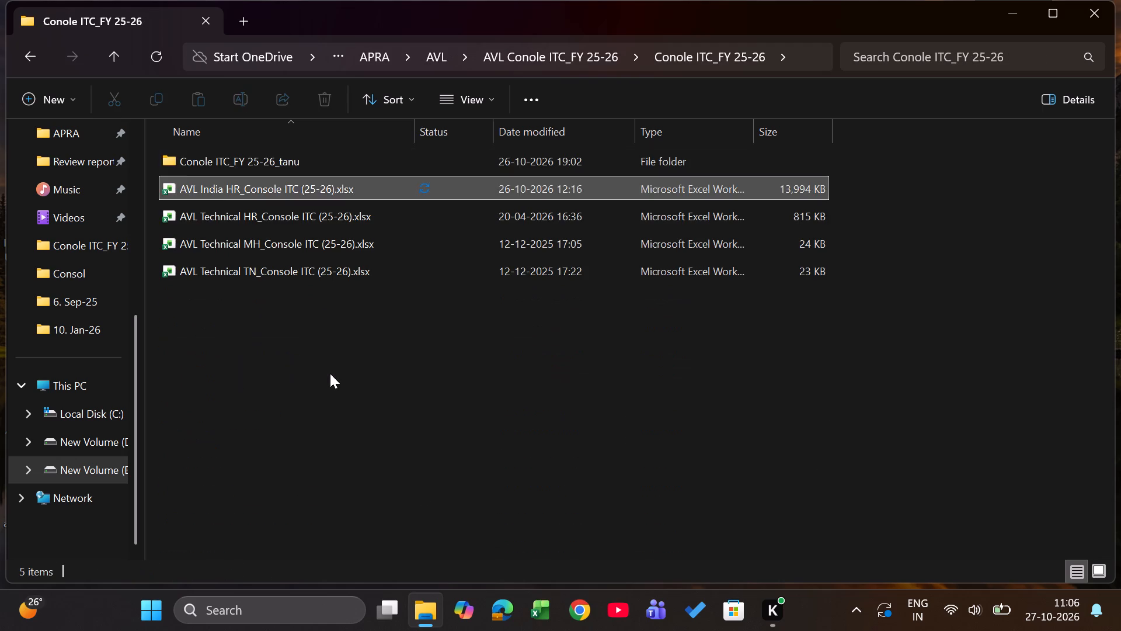
key(Up)
key(Return)
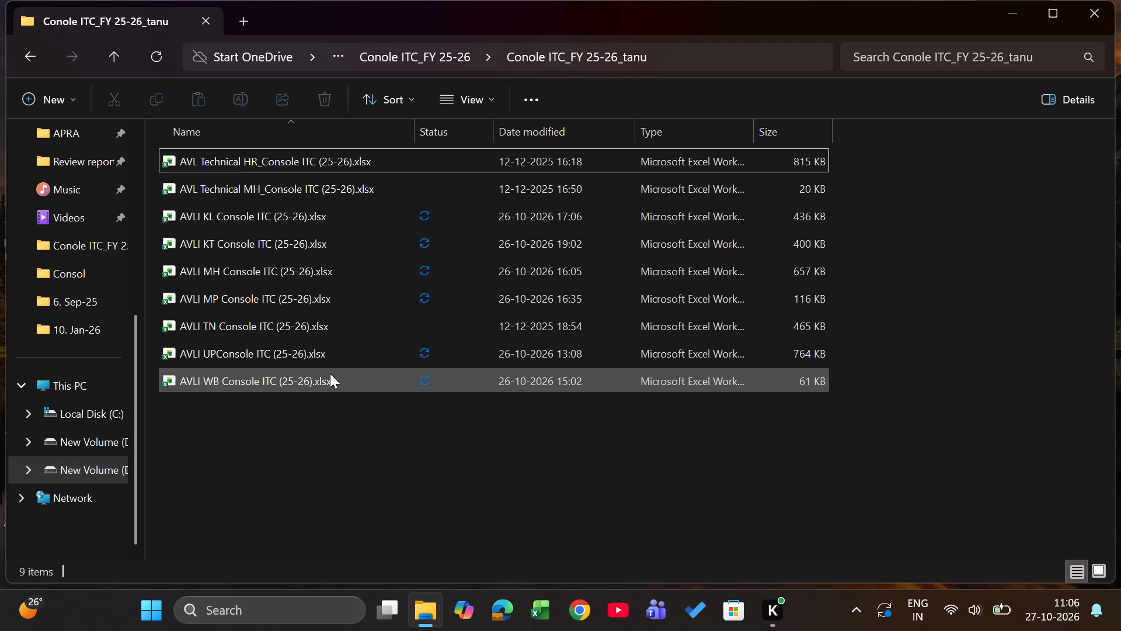
key(Down)
key(Down)
key(Down)
key(Down)
key(Down)
key(Down)
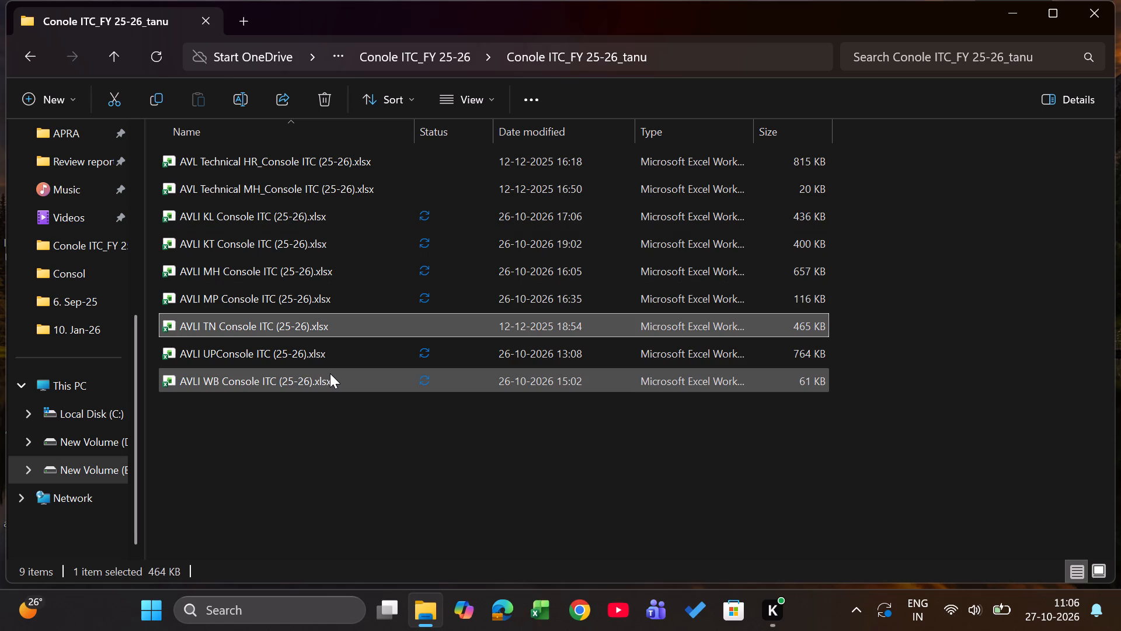
Go back to the AVL folder and reopen "GSTR-9 & 9C for FY 2025-26".
key(BackSpace)
key(BackSpace)
key(Down)
key(BackSpace)
key(Down)
key(Down)
key(Down)
key(Down)
key(Down)
key(Down)
key(Down)
key(Down)
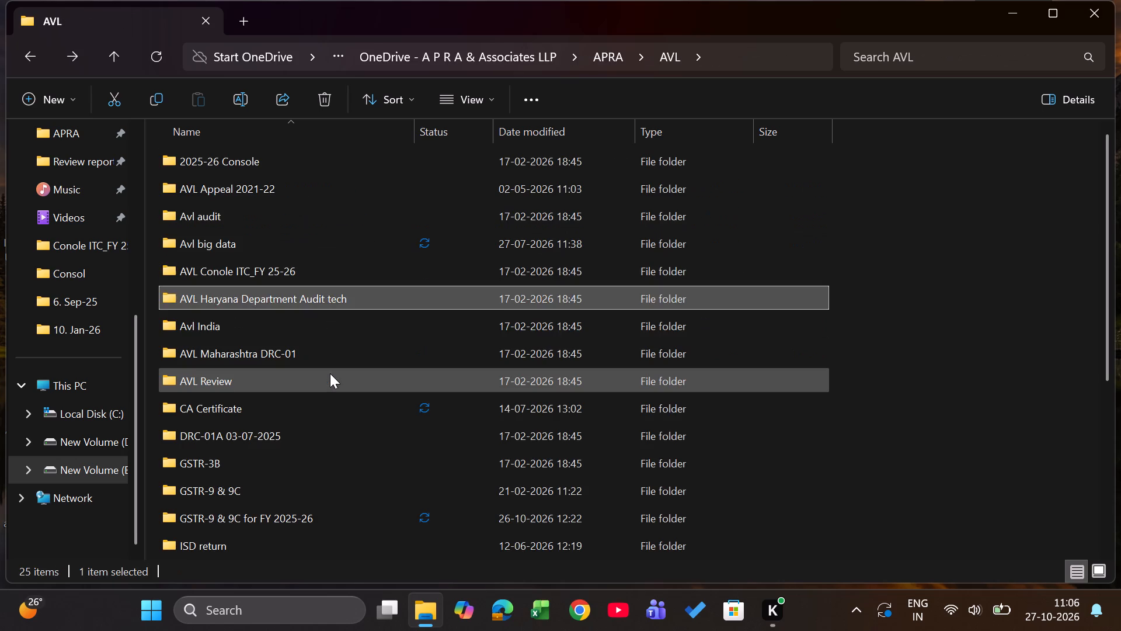
key(Down)
key(Return)
Reopen the Consol folder to compare its workbooks with those in the "Conole ITC_FY 25-26_tanu" folder.
key(Down)
key(Down)
key(Down)
key(Down)
key(Down)
key(Down)
key(Down)
key(Down)
key(Down)
key(Down)
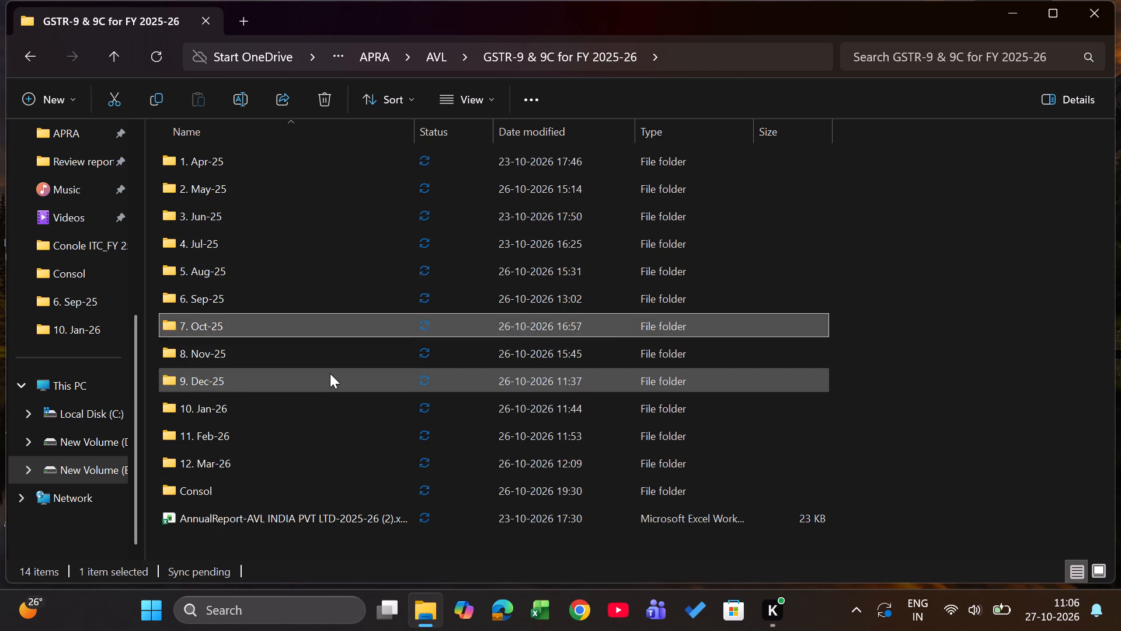
key(Down)
key(Down)
key(Return)
key(Down)
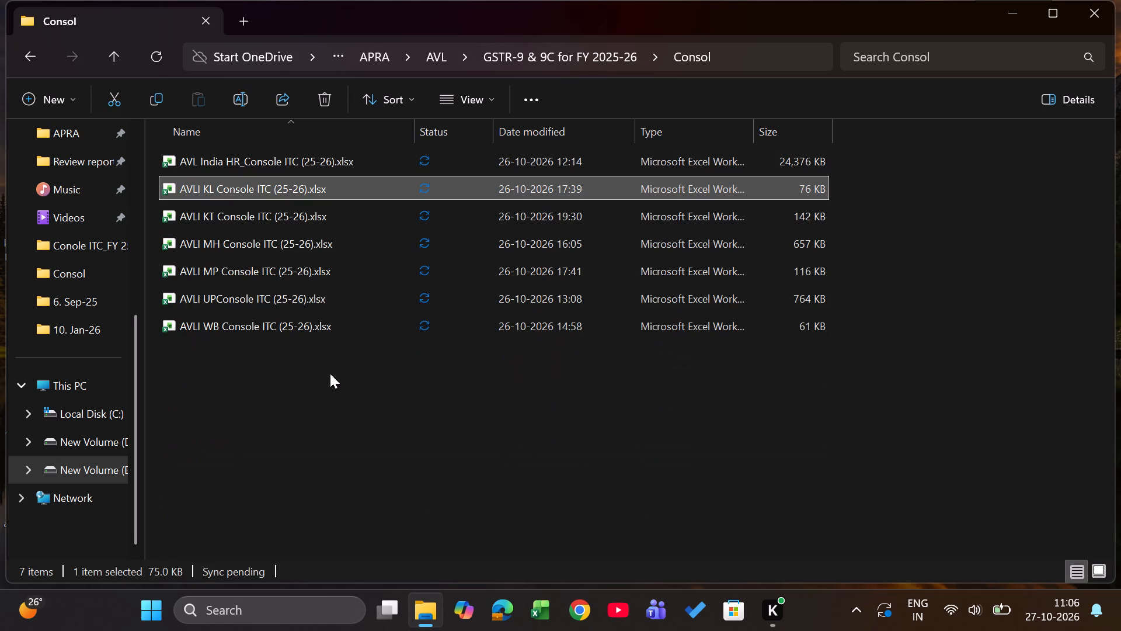
Return to the AVL folder and open "AVL Conole ITC_FY 25-26" again.
key(BackSpace)
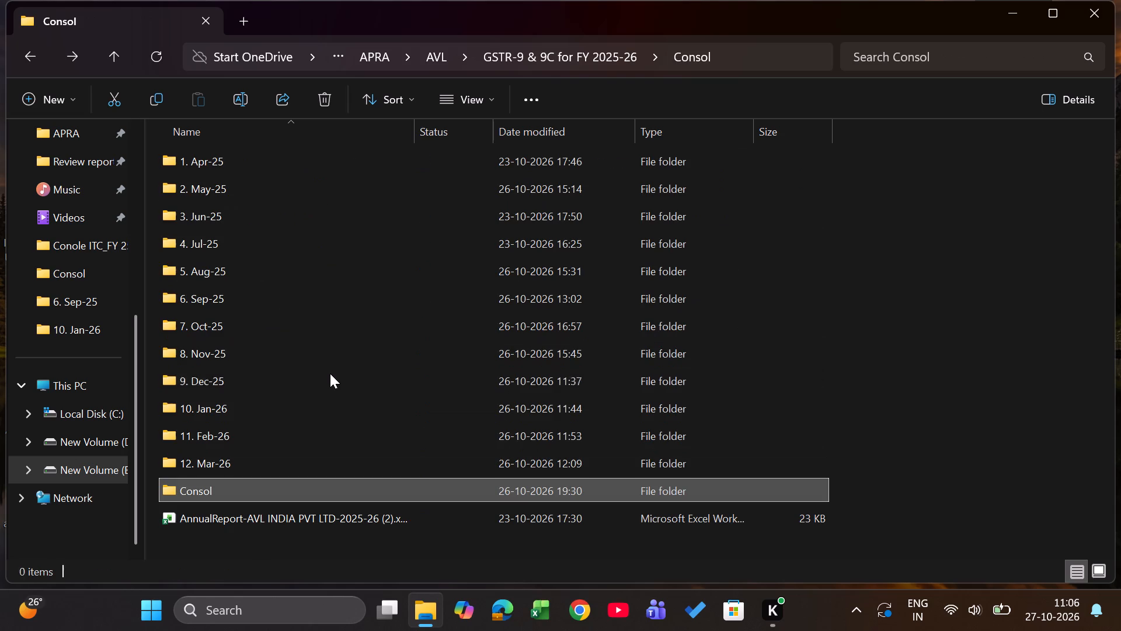
key(Up)
key(BackSpace)
key(Up)
key(Up)
key(Up)
key(Up)
key(Up)
key(Up)
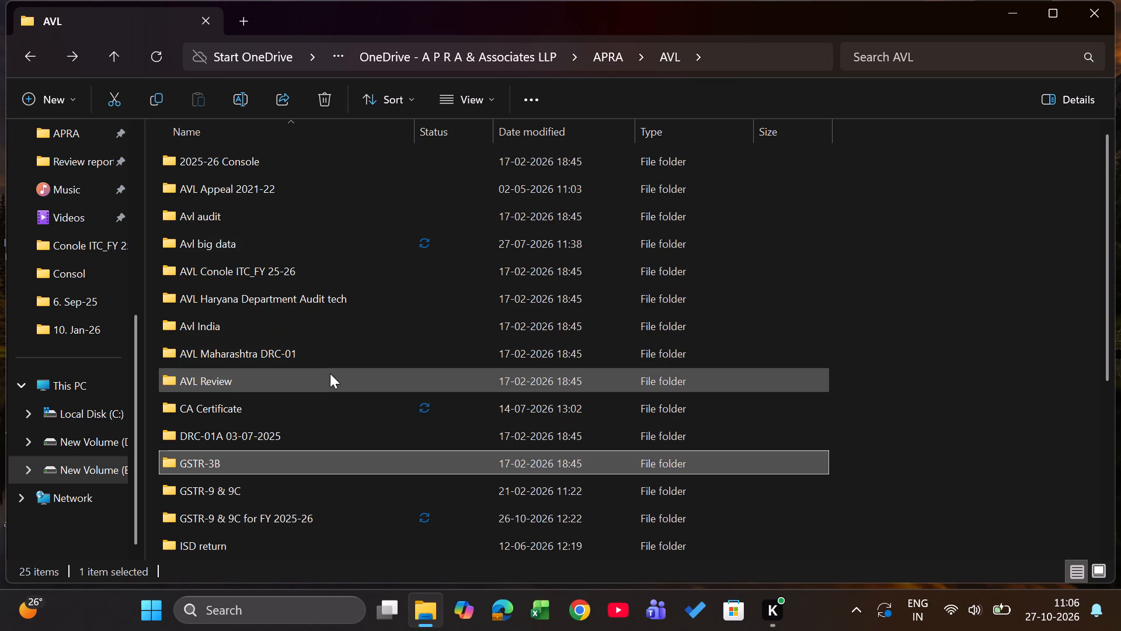
key(Up)
key(Up)
key(Up)
key(Return)
Open the workbook AVLI TN Console ITC (25-26).xlsx from "Conole ITC_FY 25-26" > "Conole ITC_FY 25-26_tanu".
key(Down)
key(Return)
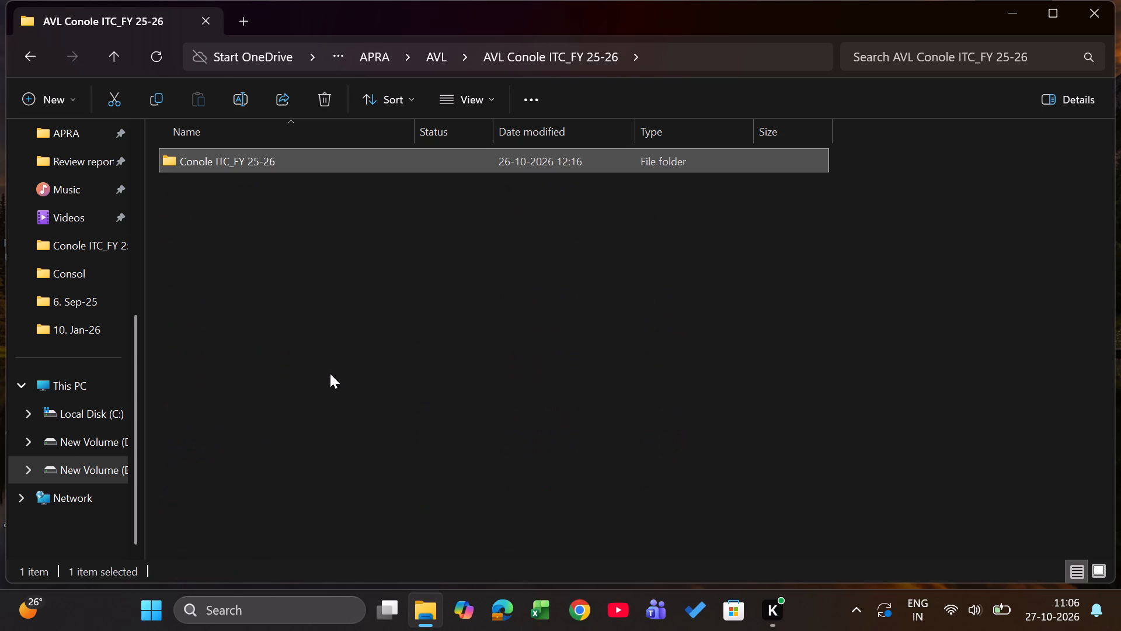
key(Down)
key(Up)
key(Down)
key(Up)
key(Return)
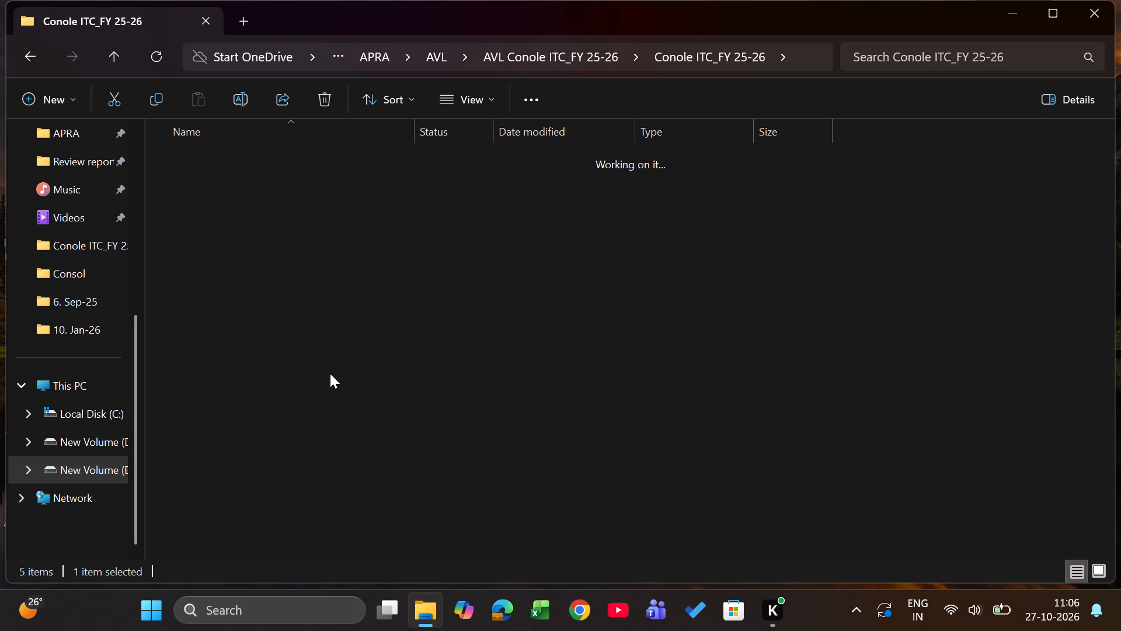
key(Down)
key(Down)
key(Down)
key(Down)
key(Down)
key(Down)
key(Return)
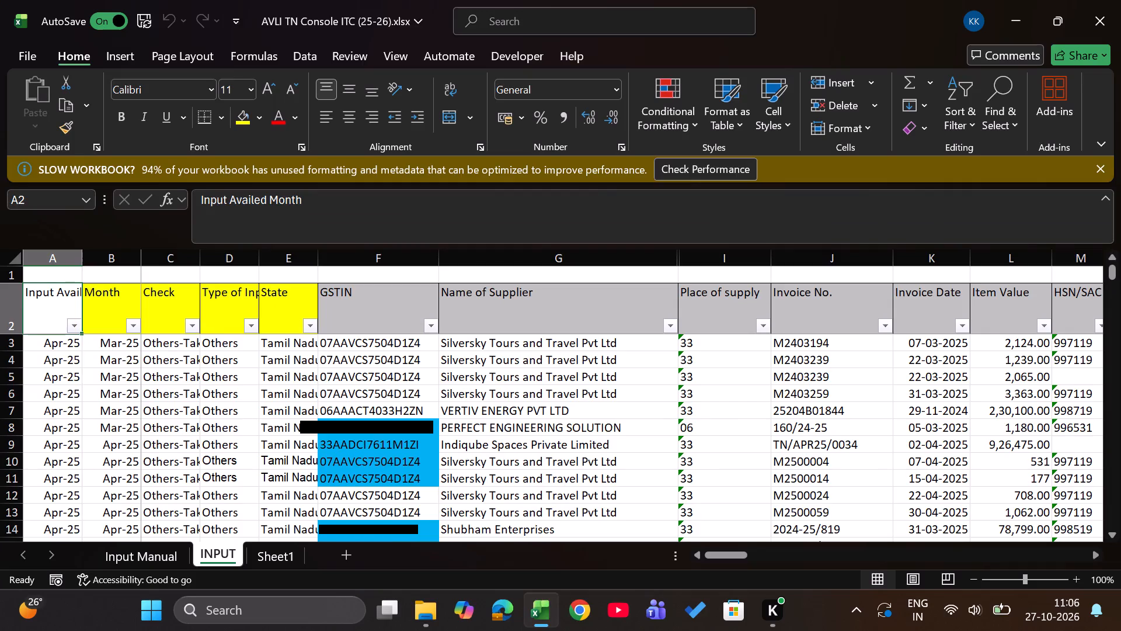
Switch to File Explorer, go back to the AVL folder and open "GSTR-9 & 9C for FY 2025-26".
key(alt+Tab)
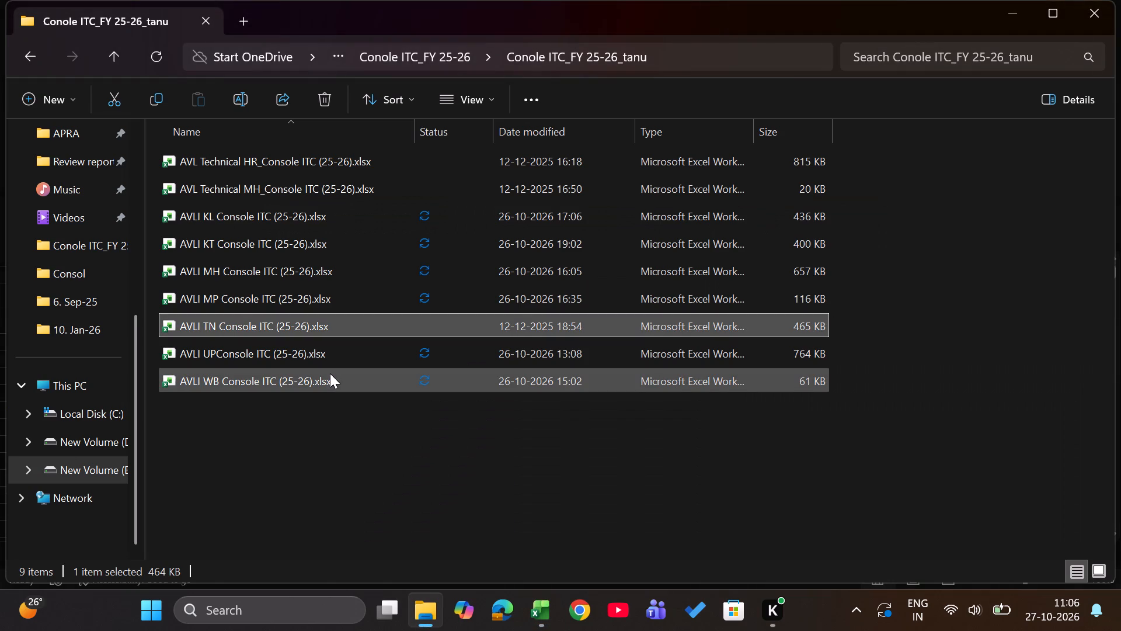
key(BackSpace)
key(BackSpace)
key(BackSpace)
key(Down)
key(Down)
key(Down)
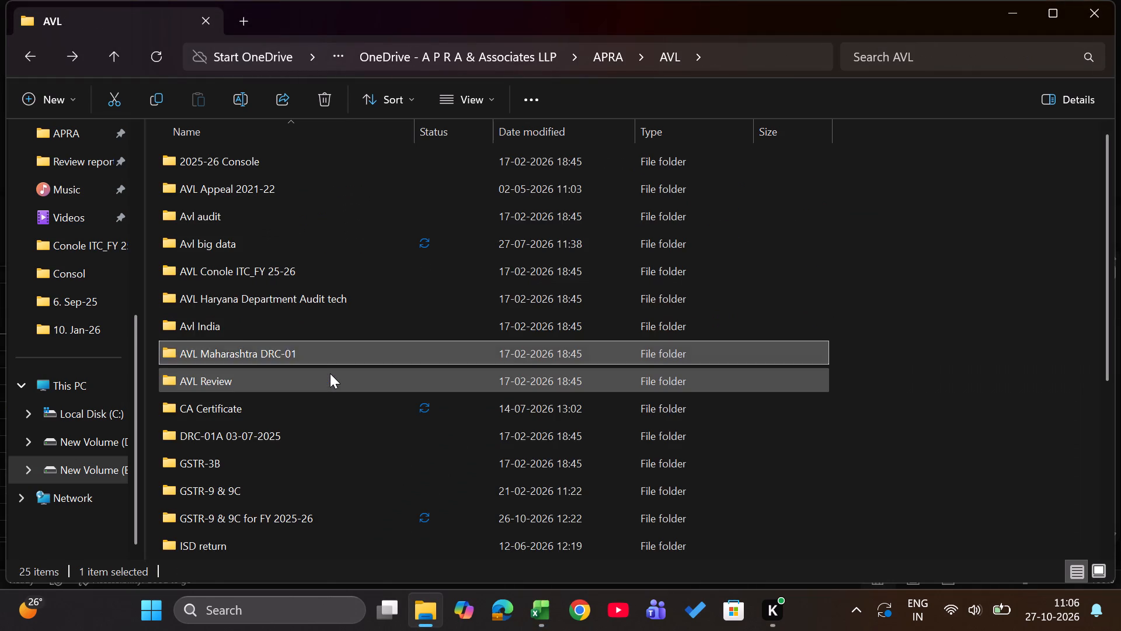
key(Down)
key(Down)
key(Down)
key(Down)
key(Down)
key(Down)
key(Return)
Open the Consol folder within "GSTR-9 & 9C for FY 2025-26".
key(Down)
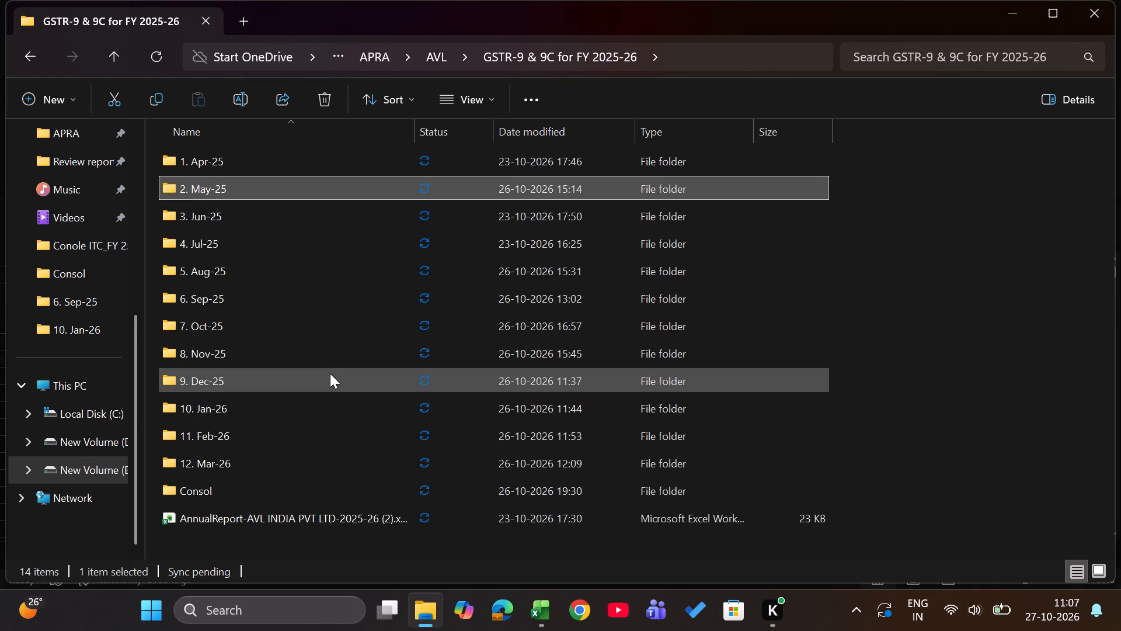
key(Down)
key(Down)
key(Down)
key(Down)
key(Down)
key(Down)
key(Down)
key(Down)
key(Down)
key(Down)
key(Down)
key(Return)
key(Down)
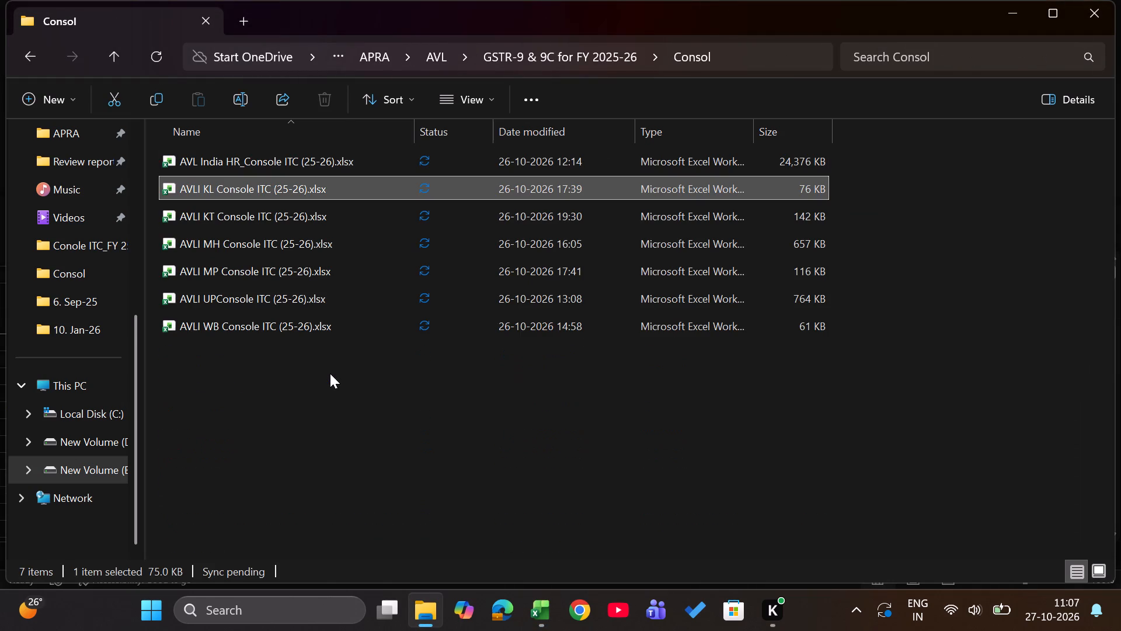
Switch back to Excel, optimize the AVLI TN Console ITC (25-26) workbook with Check Performance, and close the performance results.
key(alt+Tab)
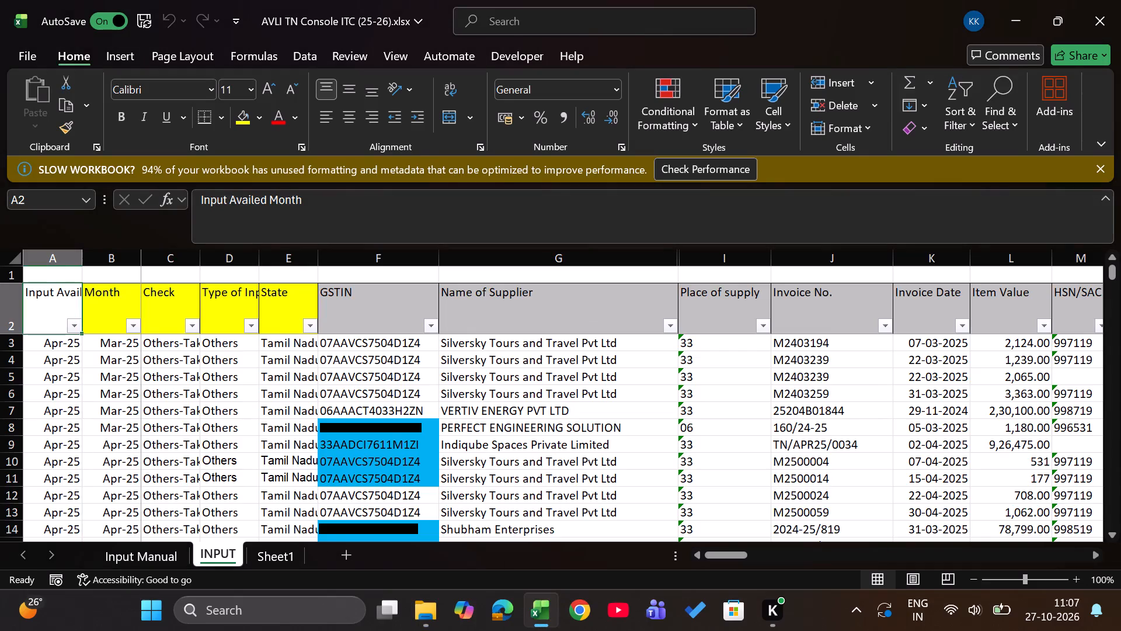
click(699, 156)
click(722, 169)
click(1018, 540)
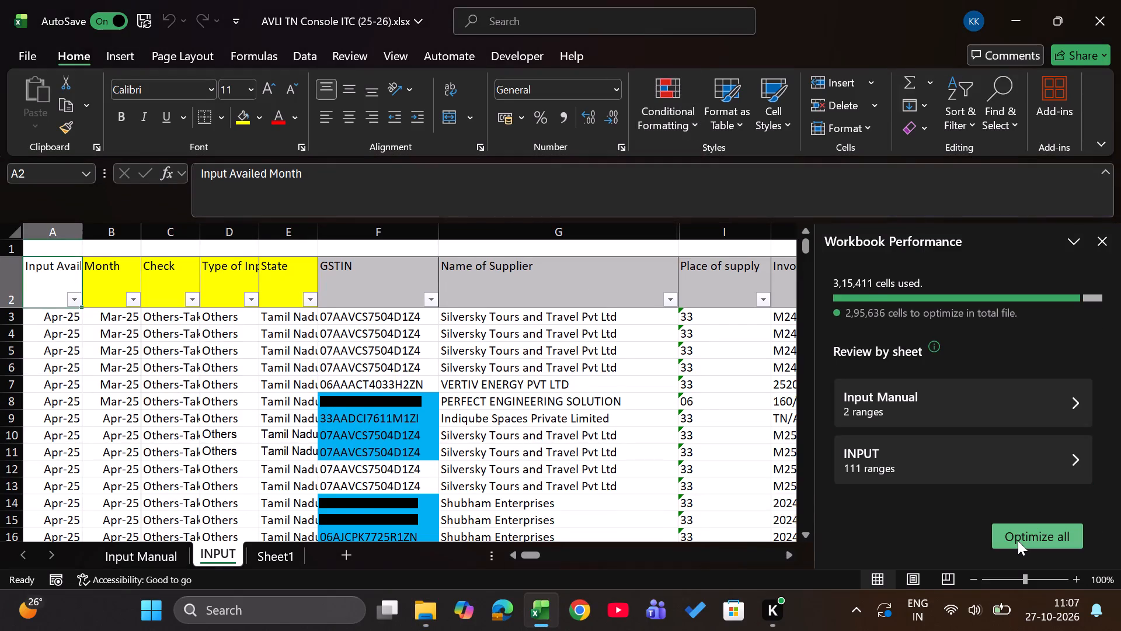
click(1102, 249)
Look through the INPUT sheet's invoice rows down to the last filled row, and return to the header row.
scroll(677, 418, down, 2)
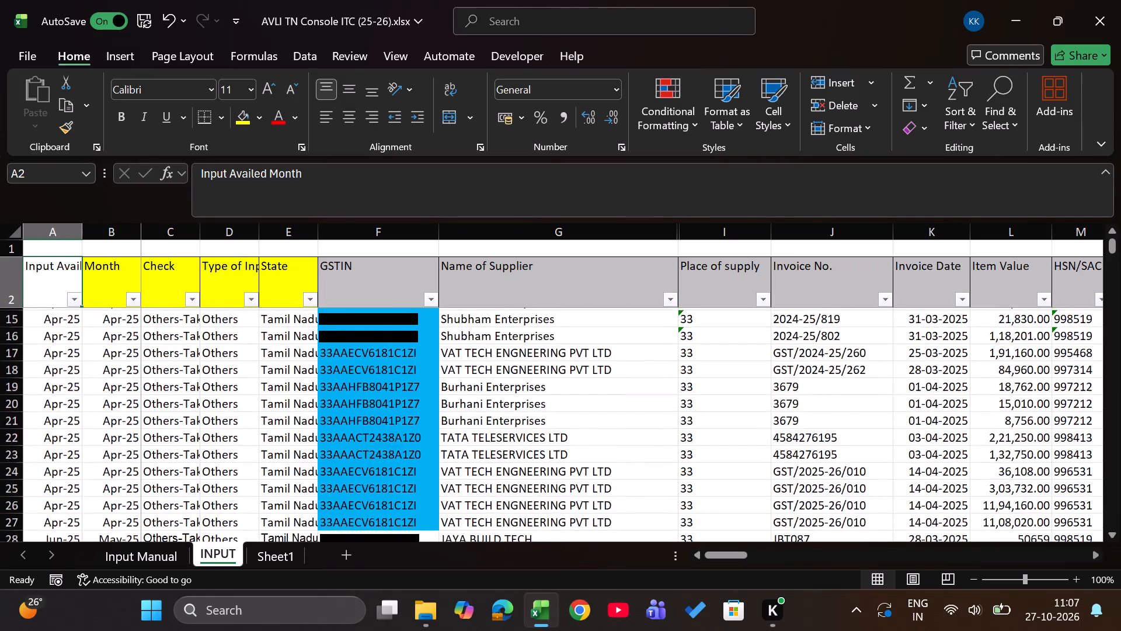
scroll(677, 418, down, 2)
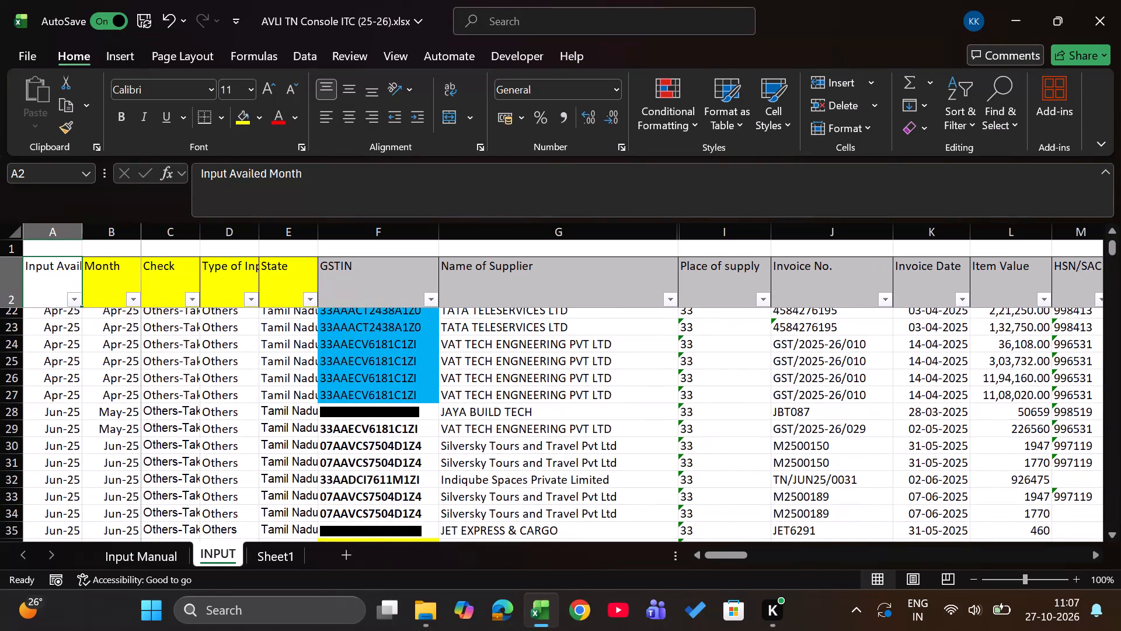
key(ctrl+Down)
key(Down)
key(Down)
key(Up)
key(Up)
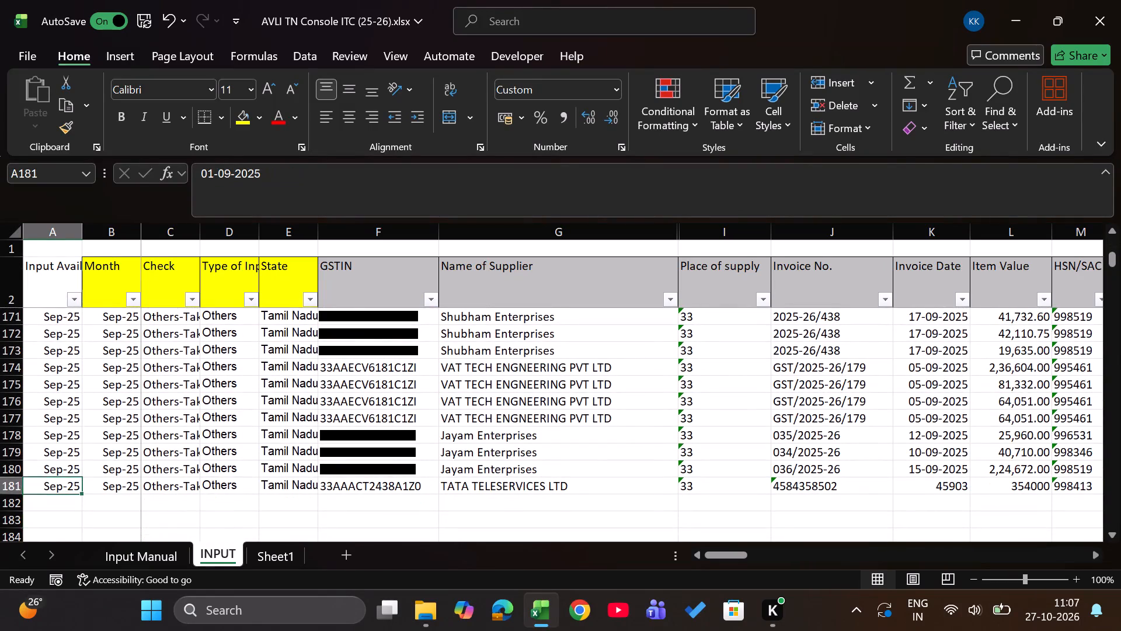
key(Right)
key(Right)
key(ctrl+Up)
key(Left)
key(Left)
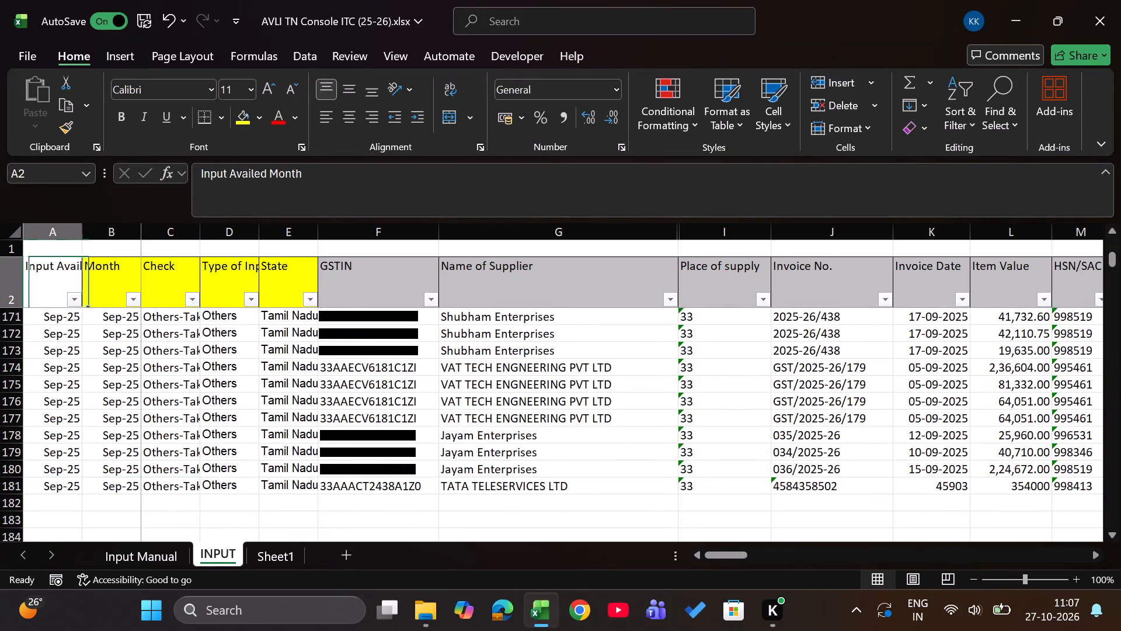
Look across the INPUT sheet's header row to its last columns, and return to cell A1.
key(Right)
key(Right)
key(Right)
key(Right)
key(Right)
key(ctrl+Right)
key(Right)
key(Right)
key(ctrl+Left)
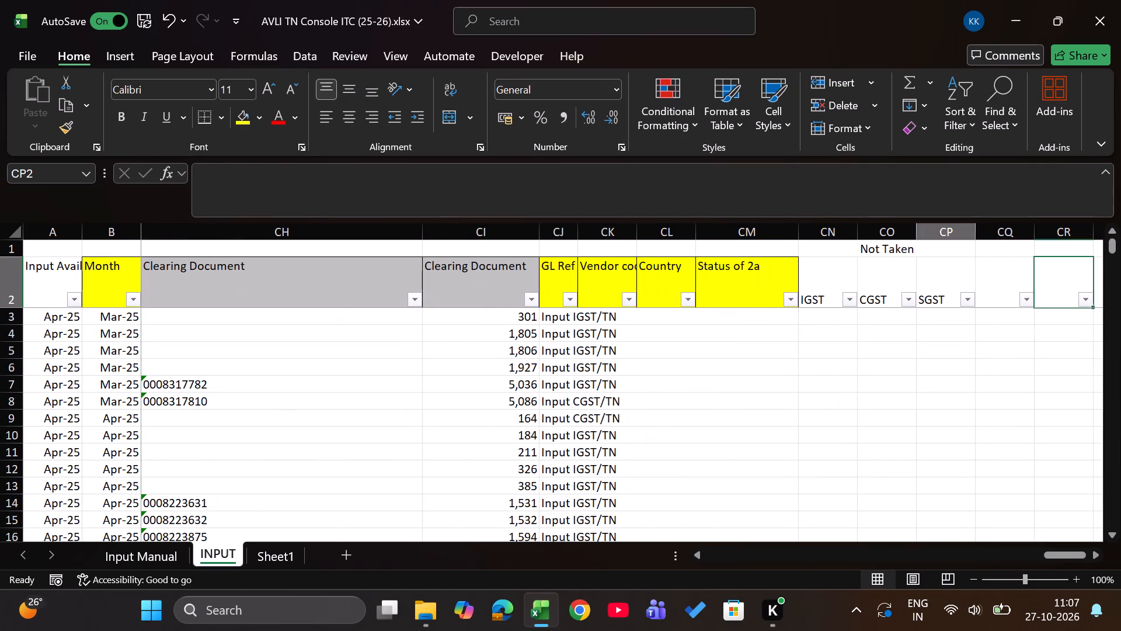
key(ctrl+Left)
key(ctrl+Left)
key(ctrl+Left)
key(ctrl+Left)
key(ctrl+Left)
key(Up)
key(Up)
key(Up)
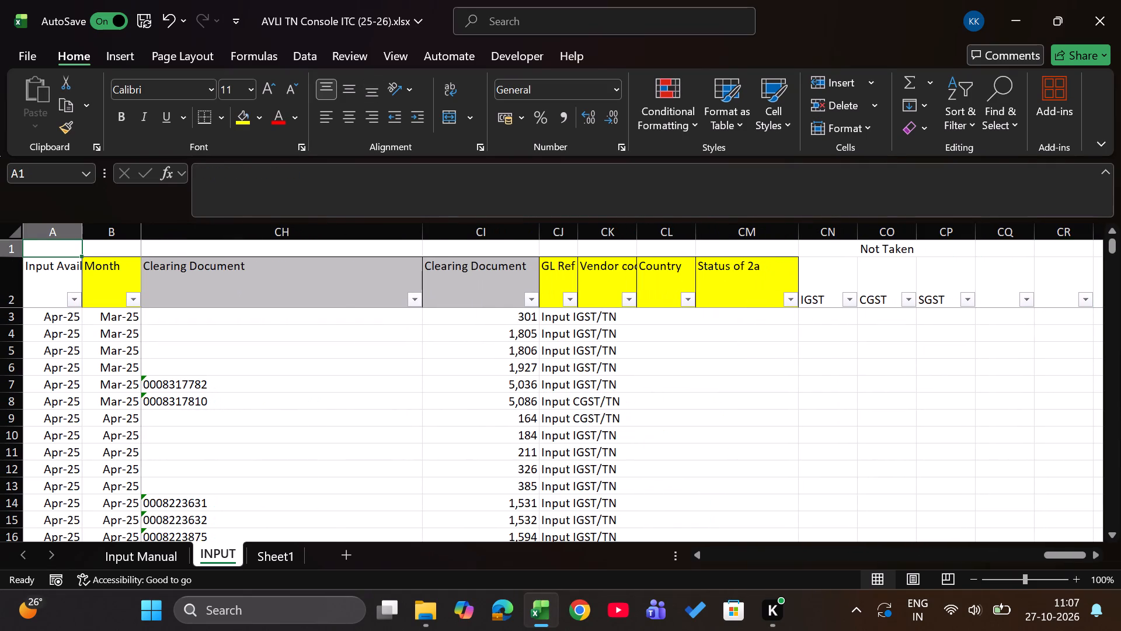
Switch to File Explorer and open "AVLI MP Console ITC (25-26).xlsx" from the Consol folder.
key(alt+Tab)
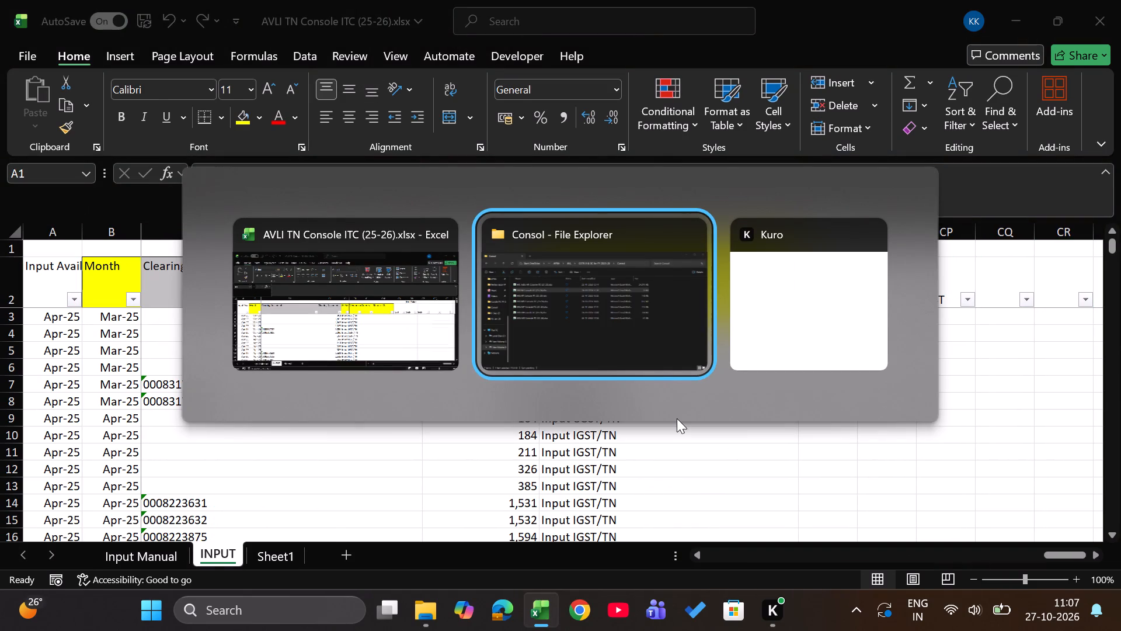
key(alt+Tab)
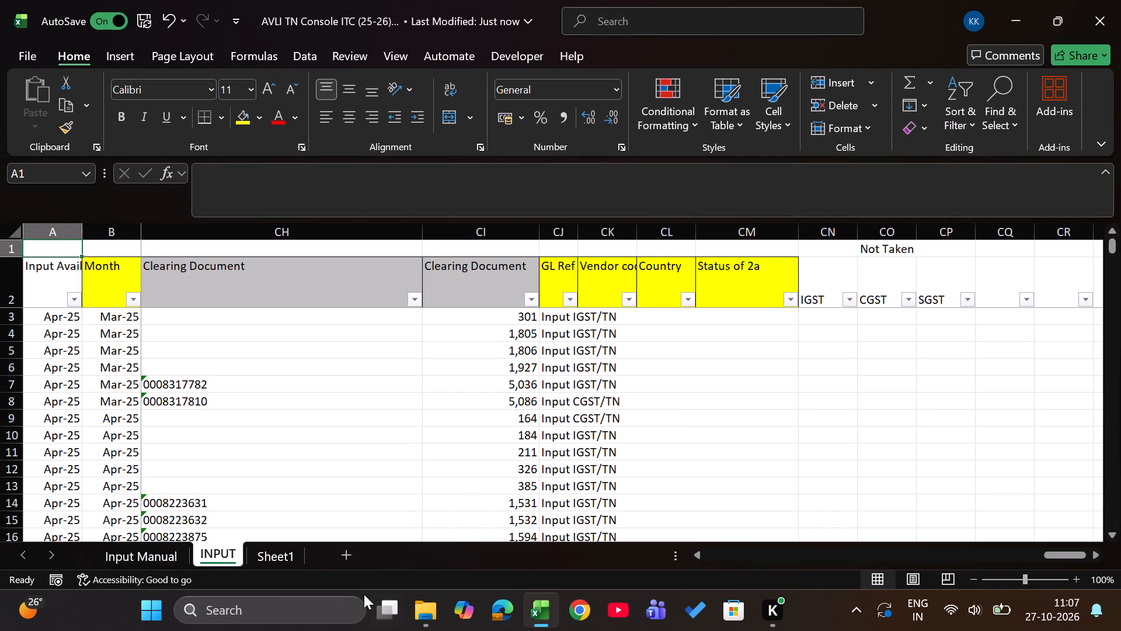
key(alt+Tab)
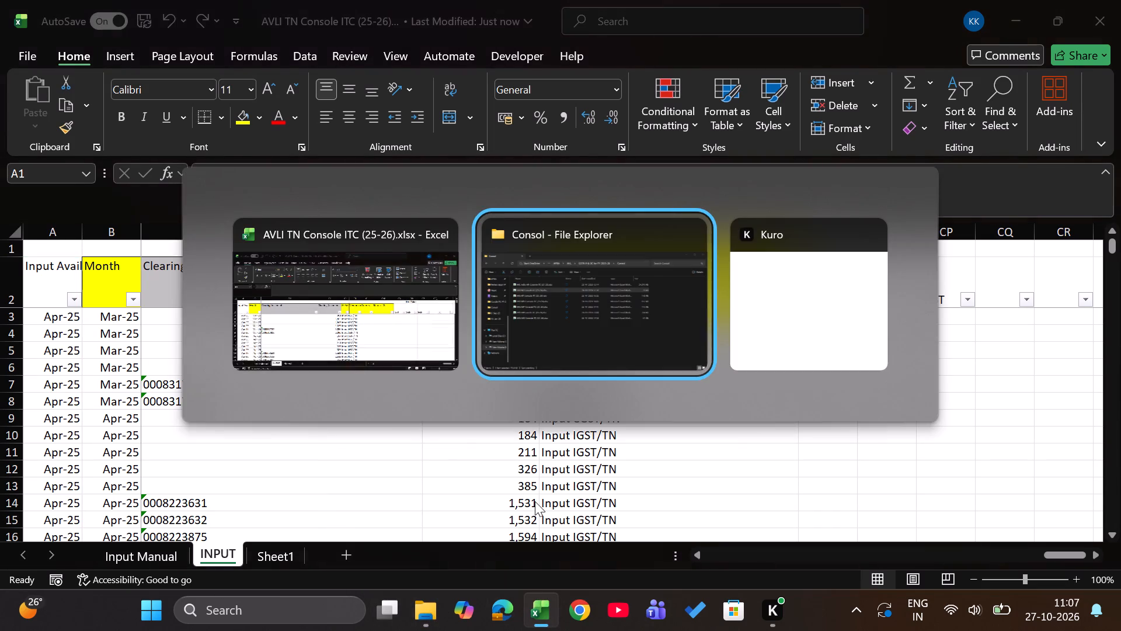
key(Down)
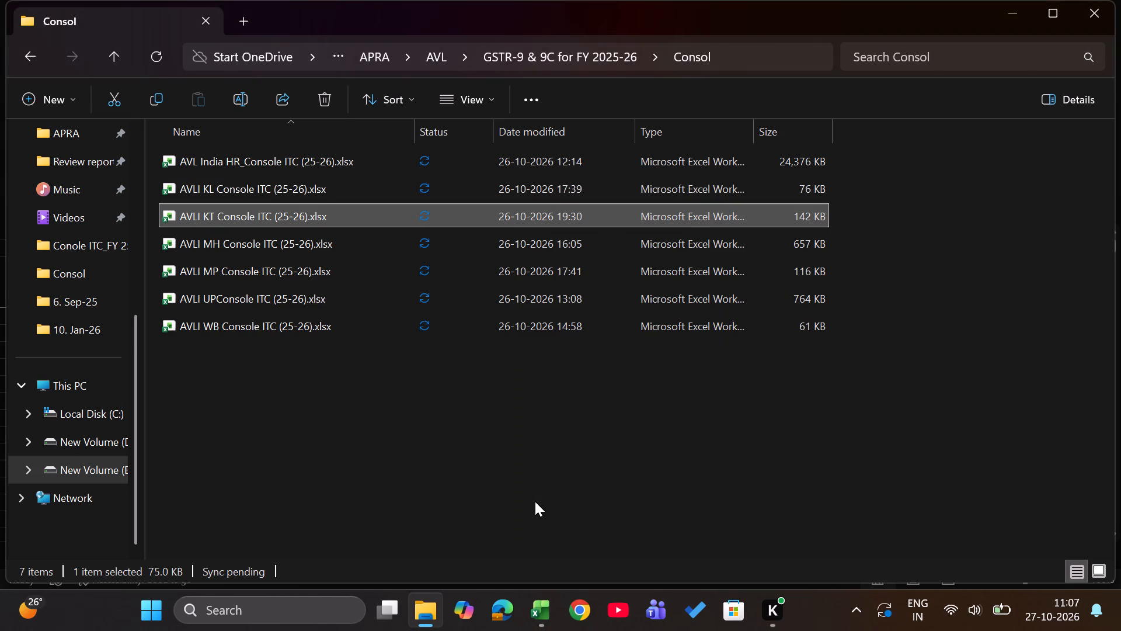
key(Down)
key(Down)
key(Return)
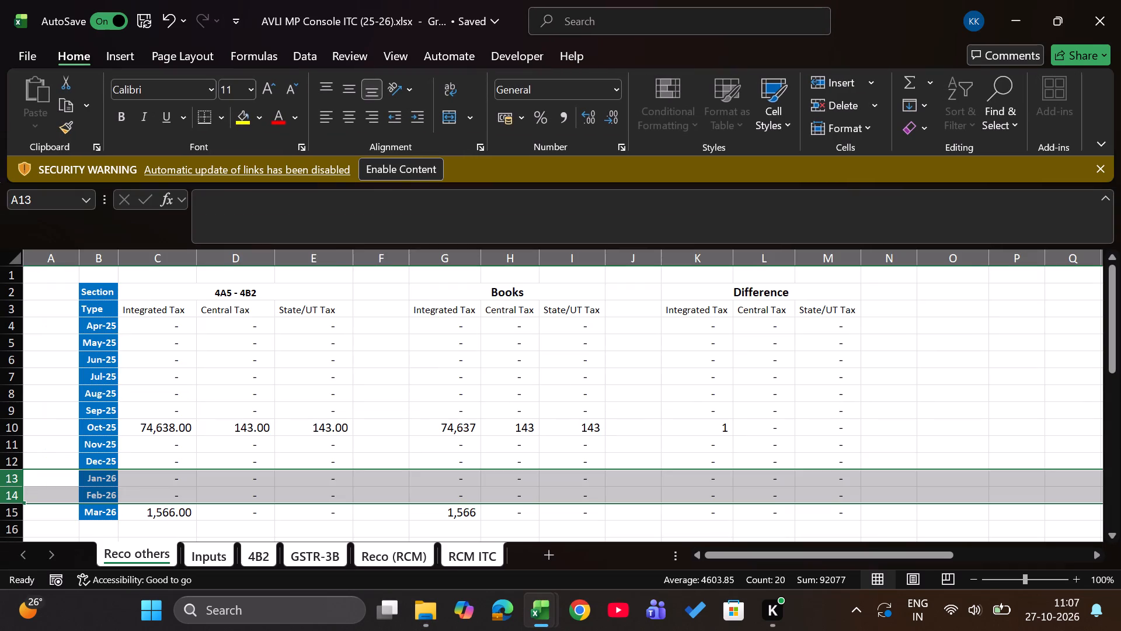
Copy the grouped sheets, Reco others through RCM ITC, into the AVLI TN Console ITC (25-26) workbook before Input Manual.
right_click(475, 552)
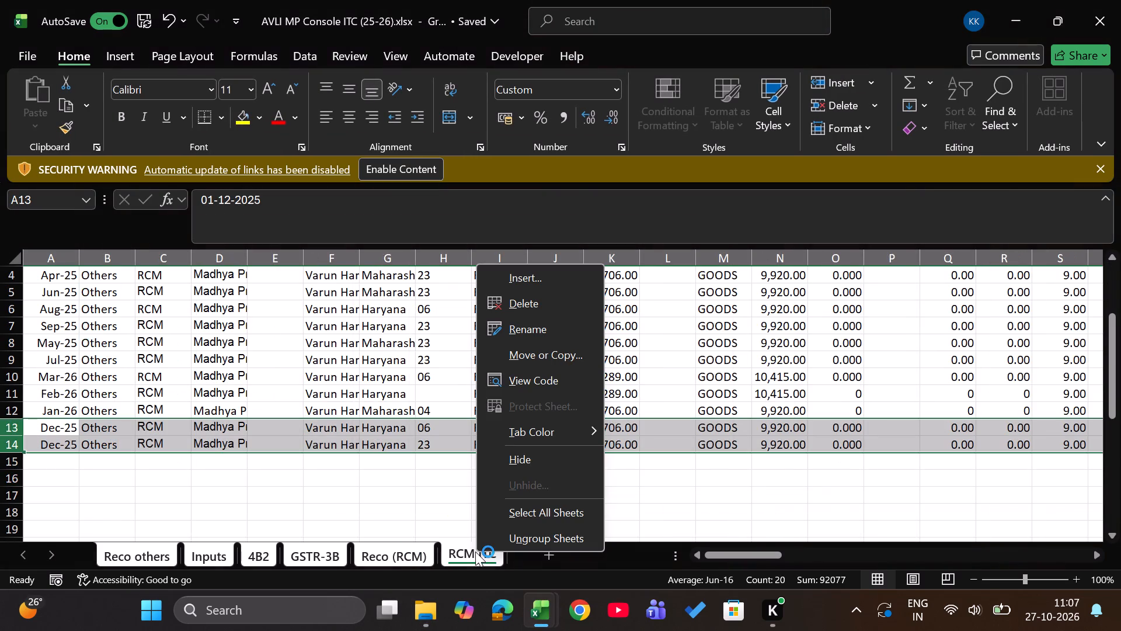
click(538, 360)
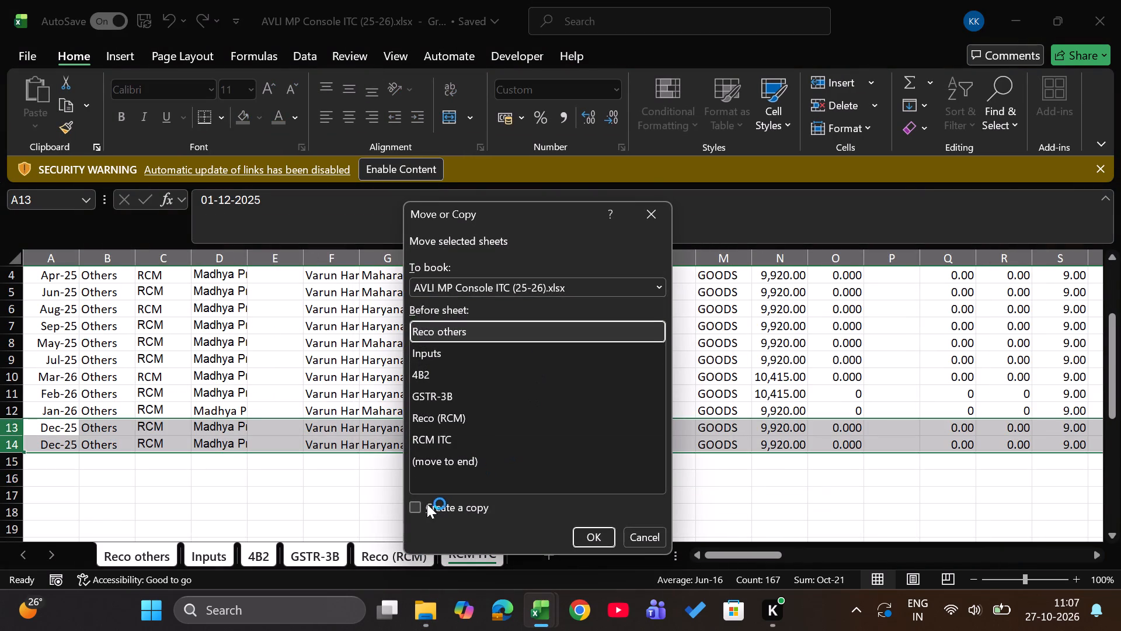
click(423, 505)
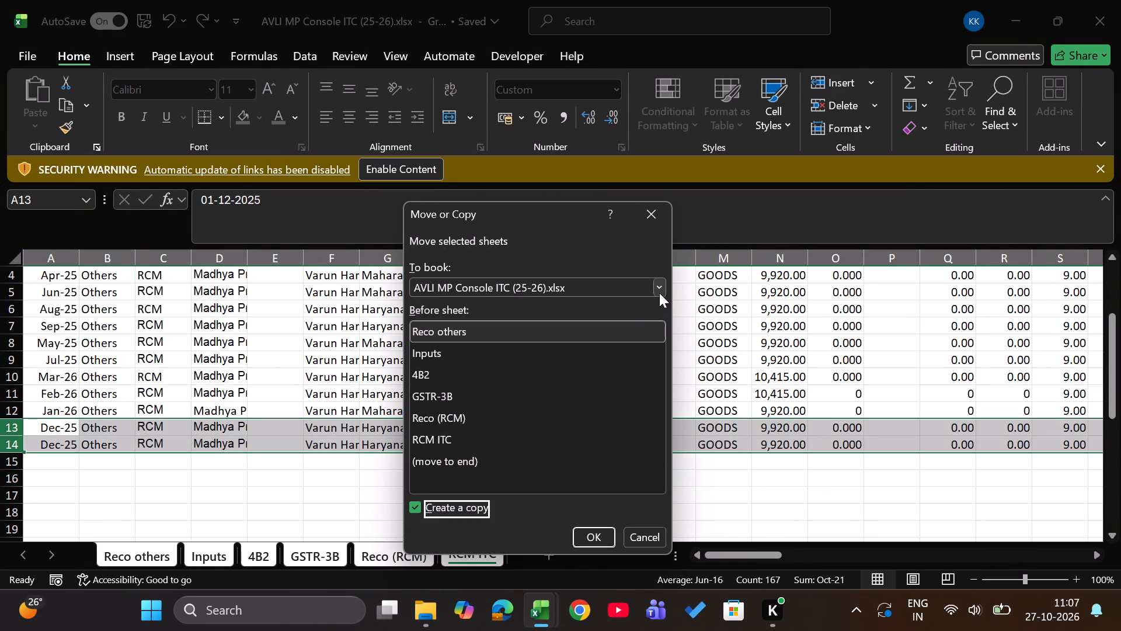
click(659, 293)
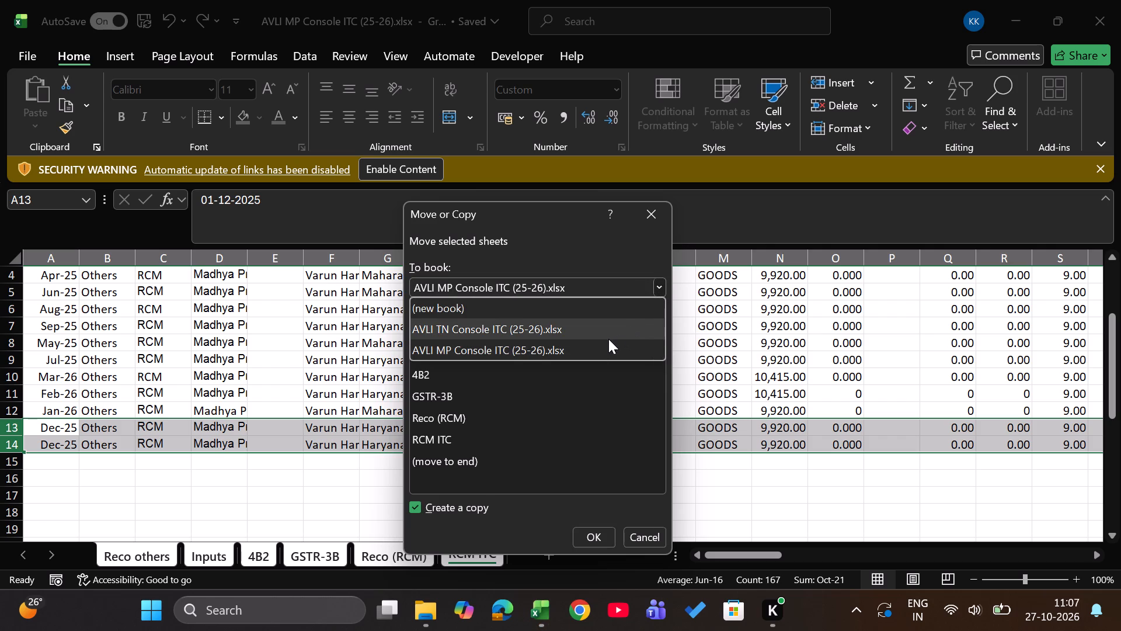
click(587, 337)
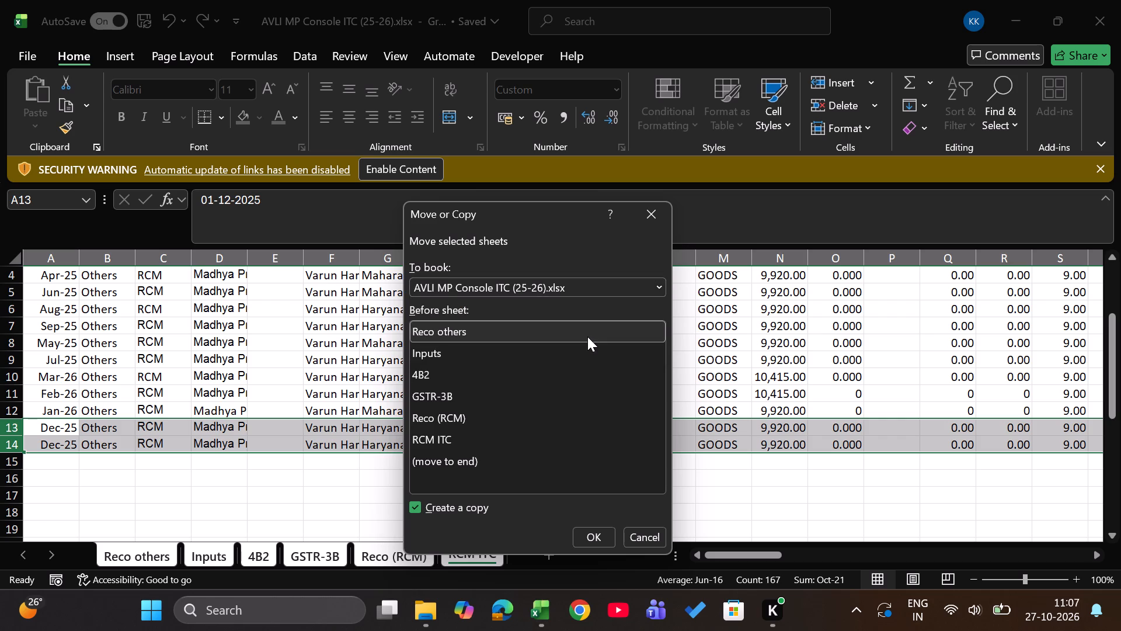
click(607, 542)
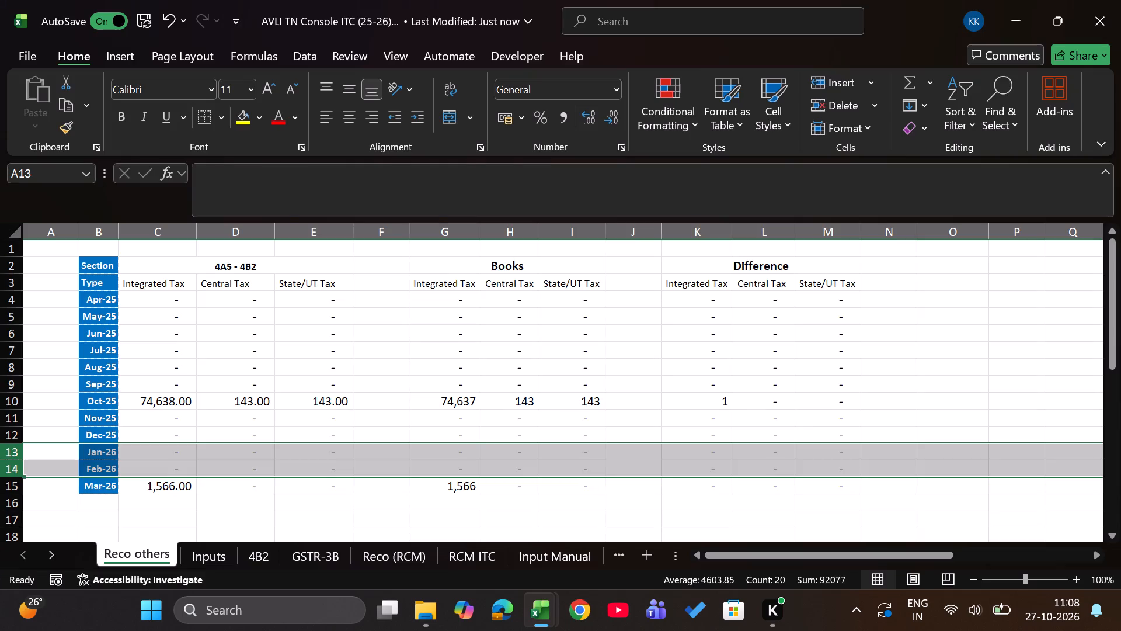
Examine the 4A5 - 4B2 and 4B2 reconciliation tables and their GSTR-3B formulas on the copied Reco others sheet.
click(512, 452)
key(ctrl+Left)
key(ctrl+Left)
key(ctrl+Left)
key(ctrl+Left)
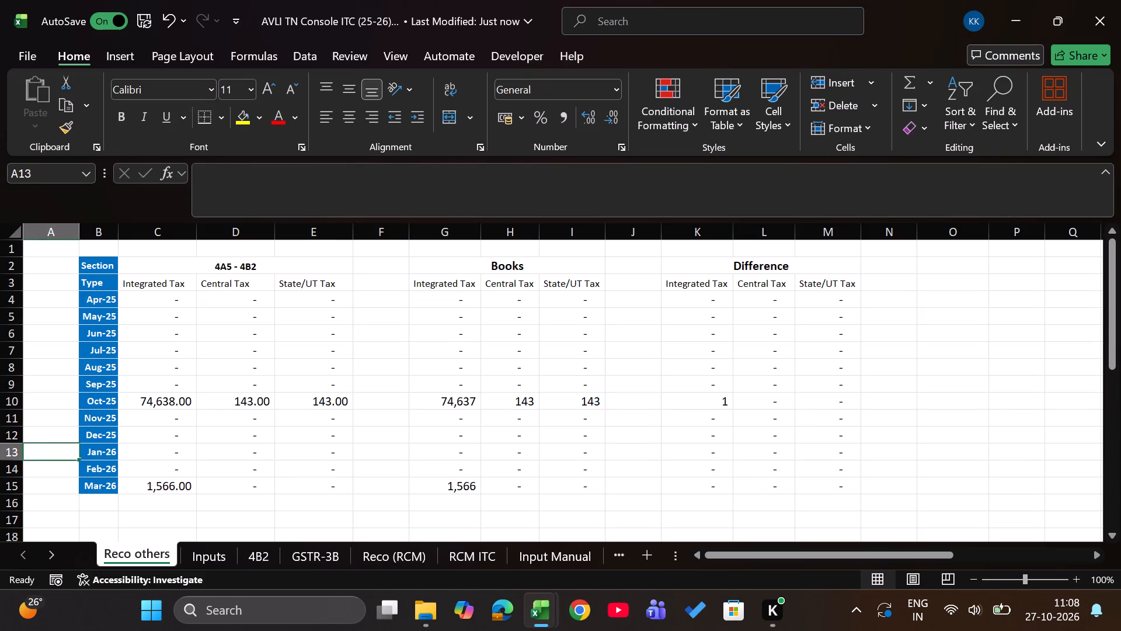
key(Right)
key(Right)
key(Right)
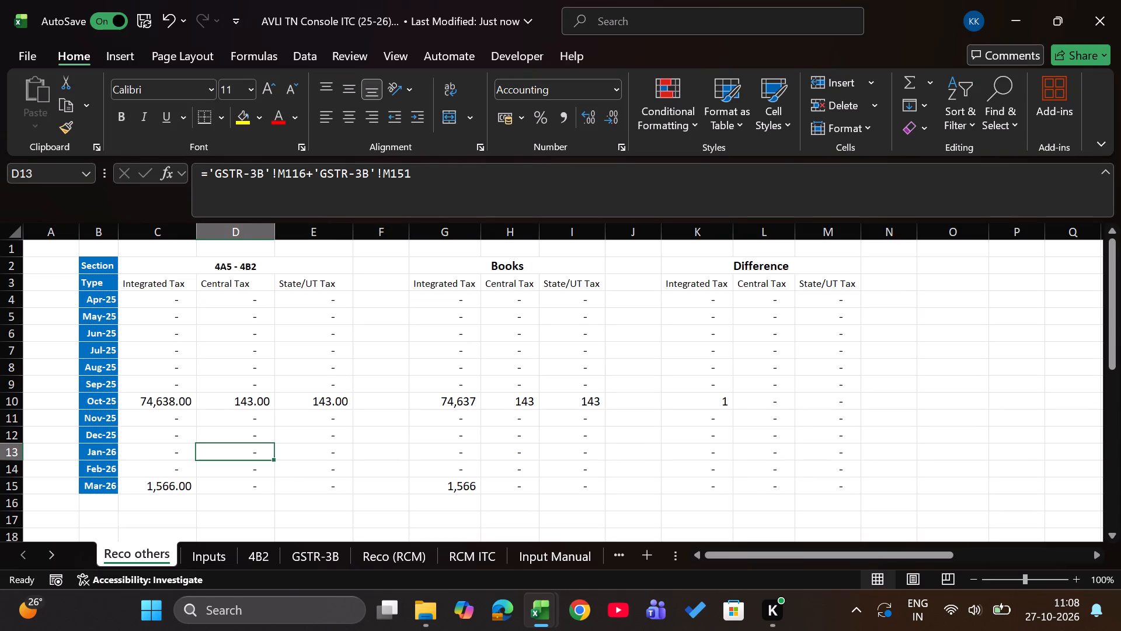
key(Up)
key(Up)
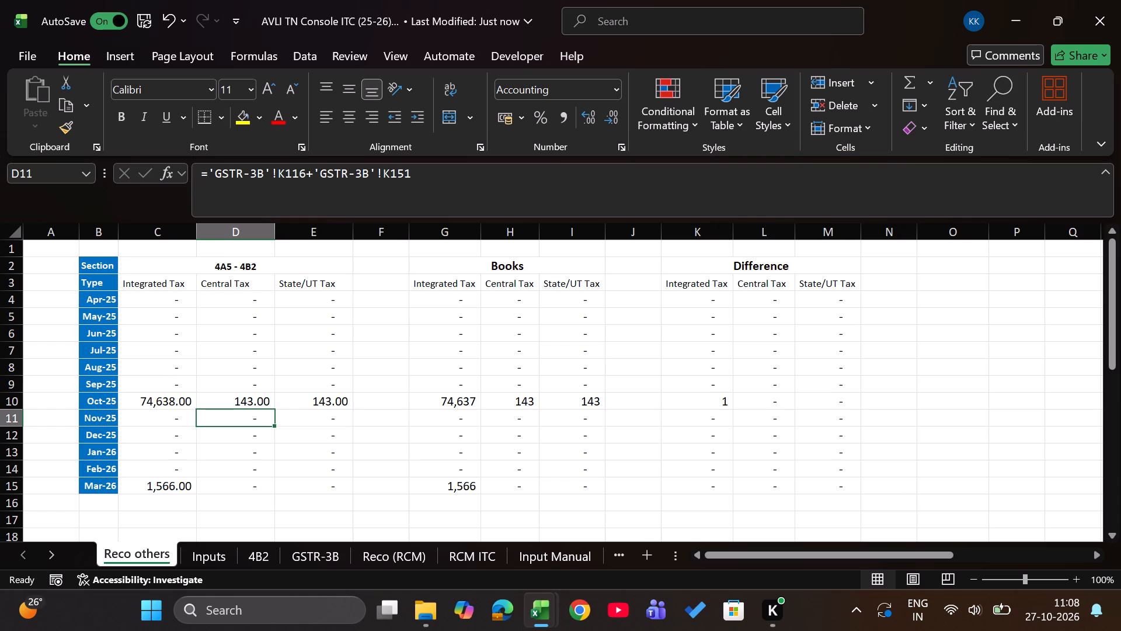
scroll(600, 470, down, 2)
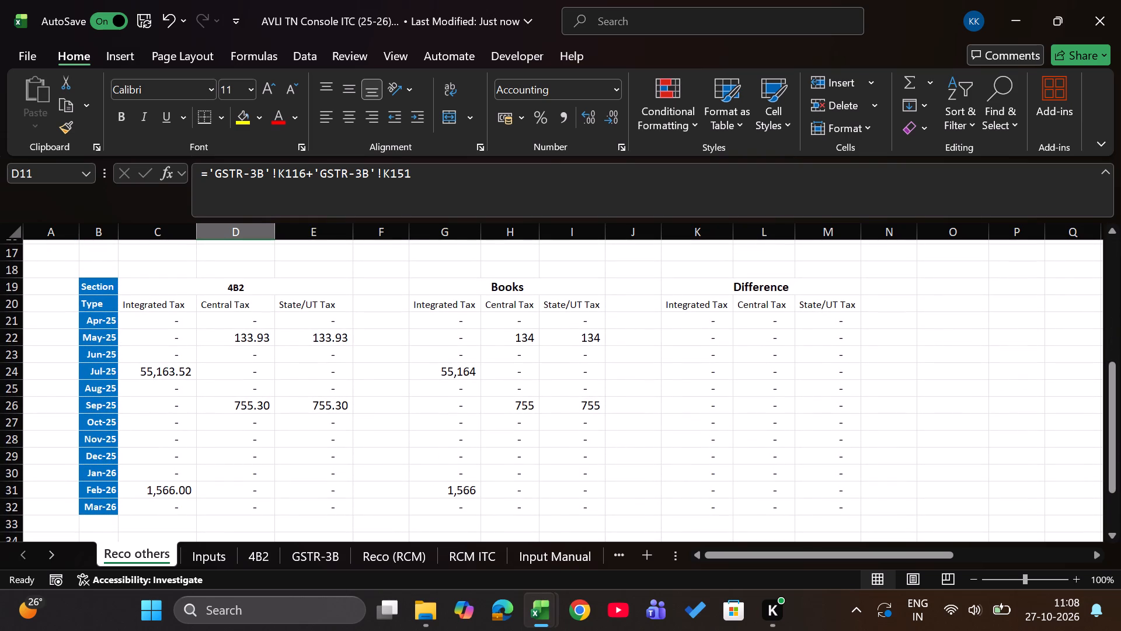
scroll(600, 470, up, 1)
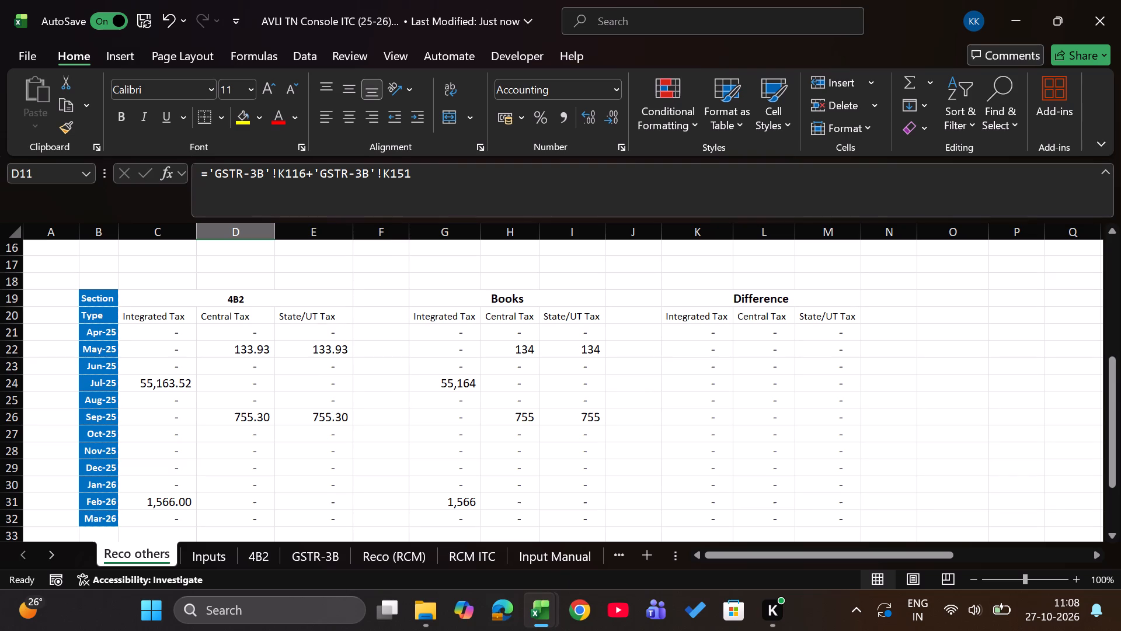
Examine the RCM reconciliation table on the copied Reco (RCM) sheet, checking back against Reco others.
click(405, 557)
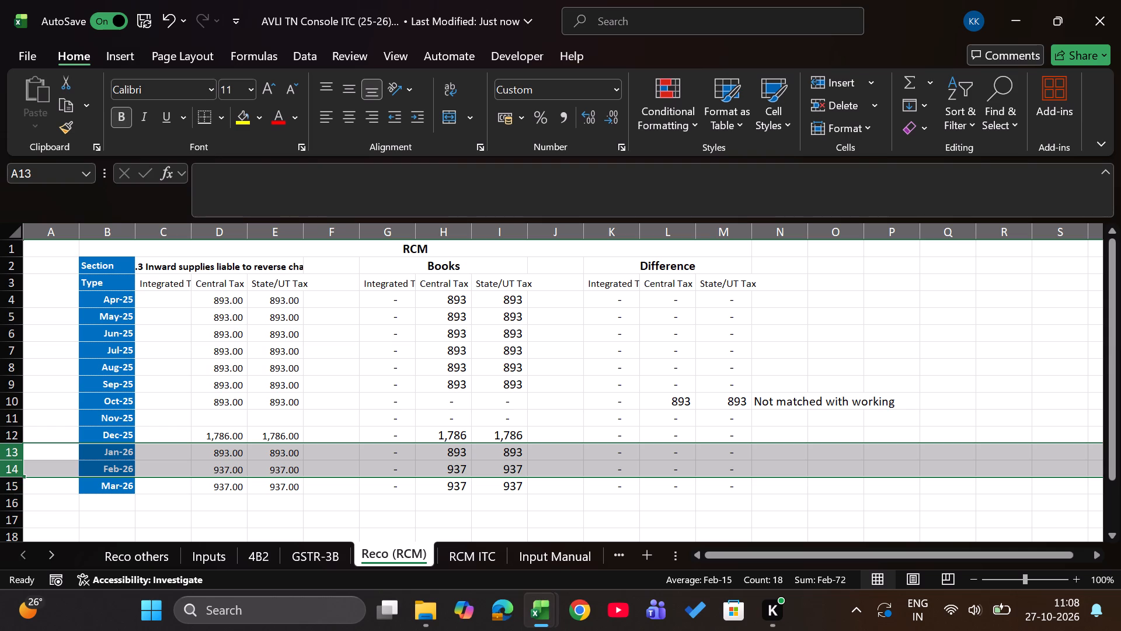
scroll(344, 440, up, 1)
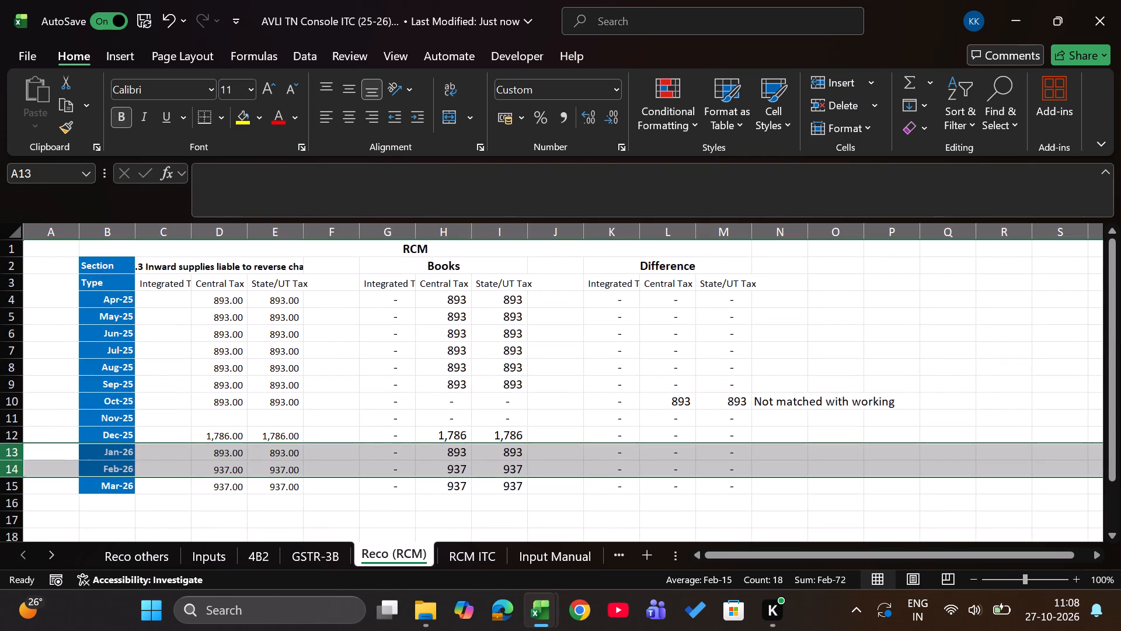
click(152, 546)
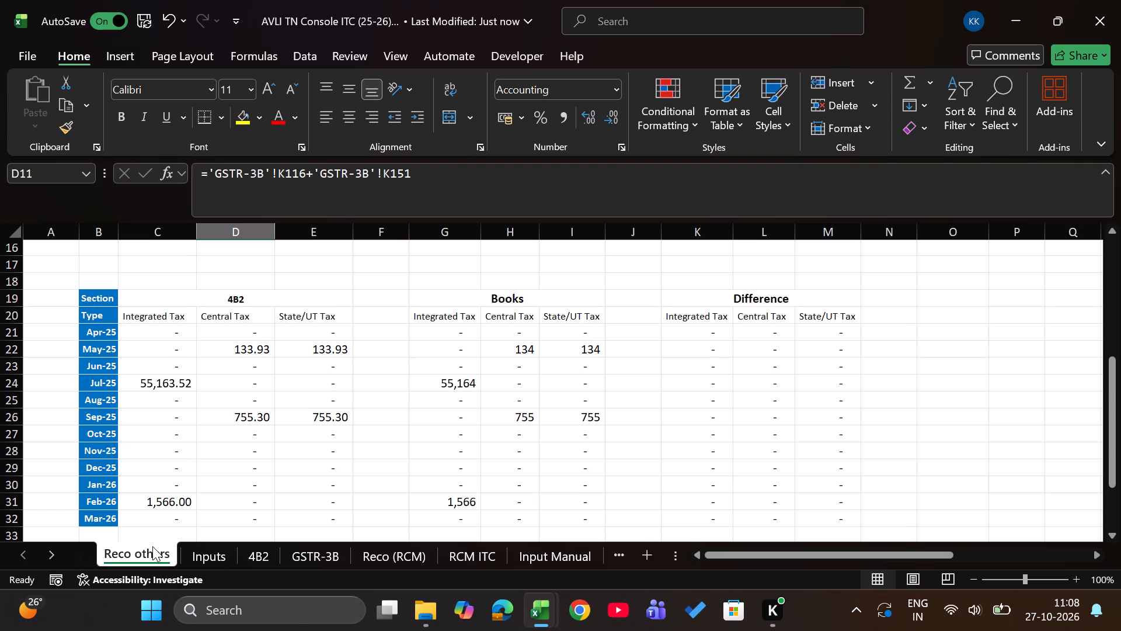
click(407, 557)
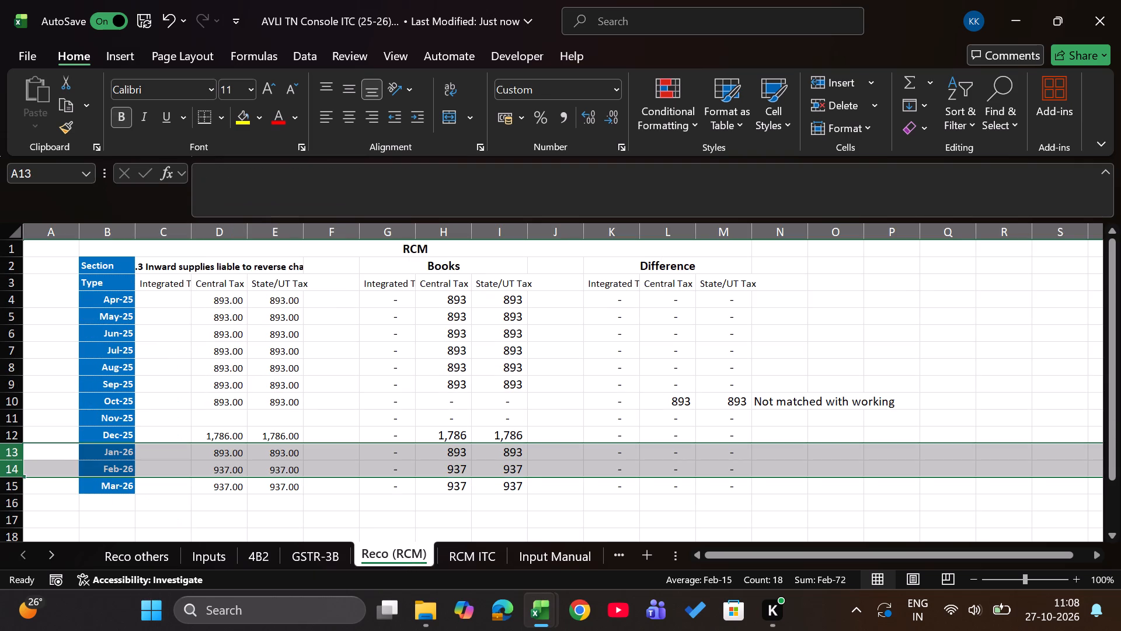
click(253, 294)
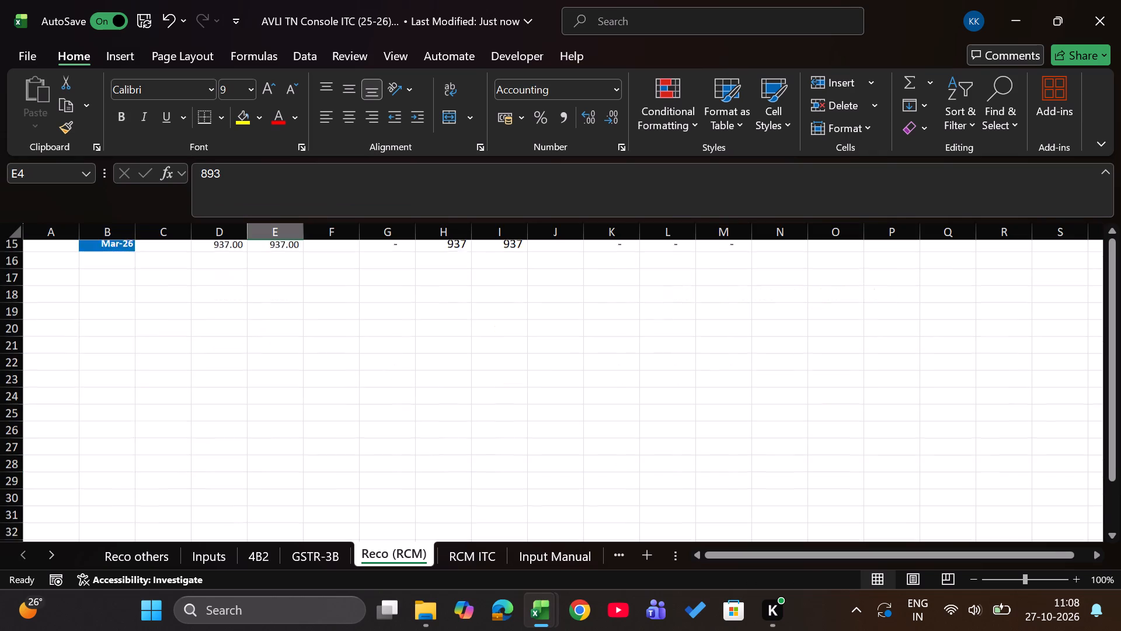
scroll(204, 287, up, 1)
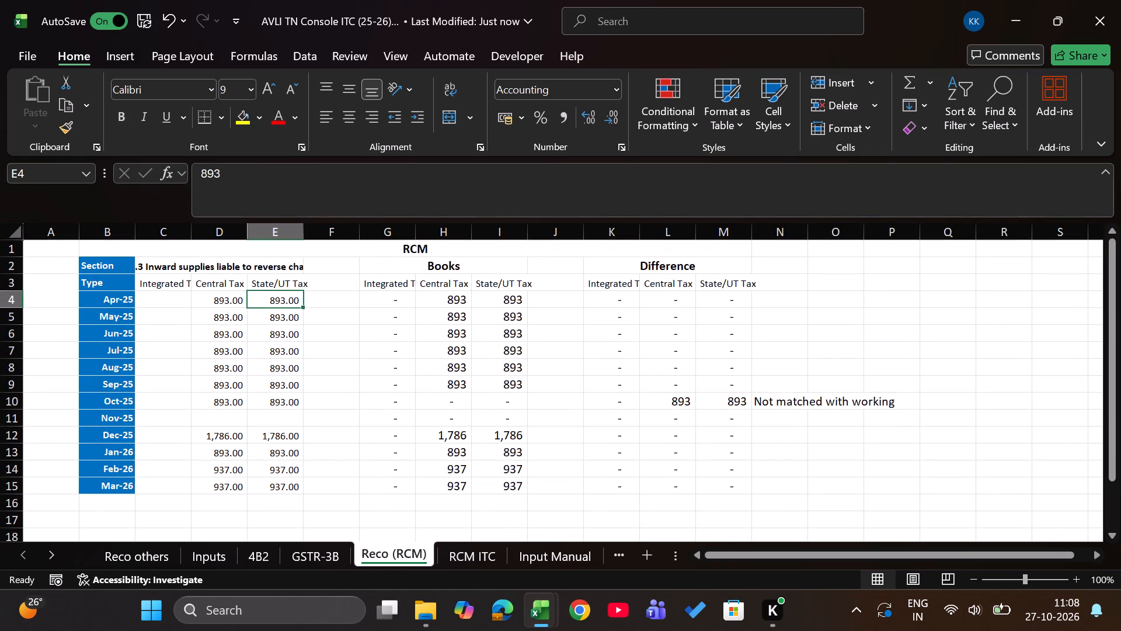
Switch to File Explorer and open "AVL India HR_Console ITC (25-26).xlsx" from the Consol folder.
key(alt+Tab)
key(alt+Tab)
key(Up)
key(Up)
key(Up)
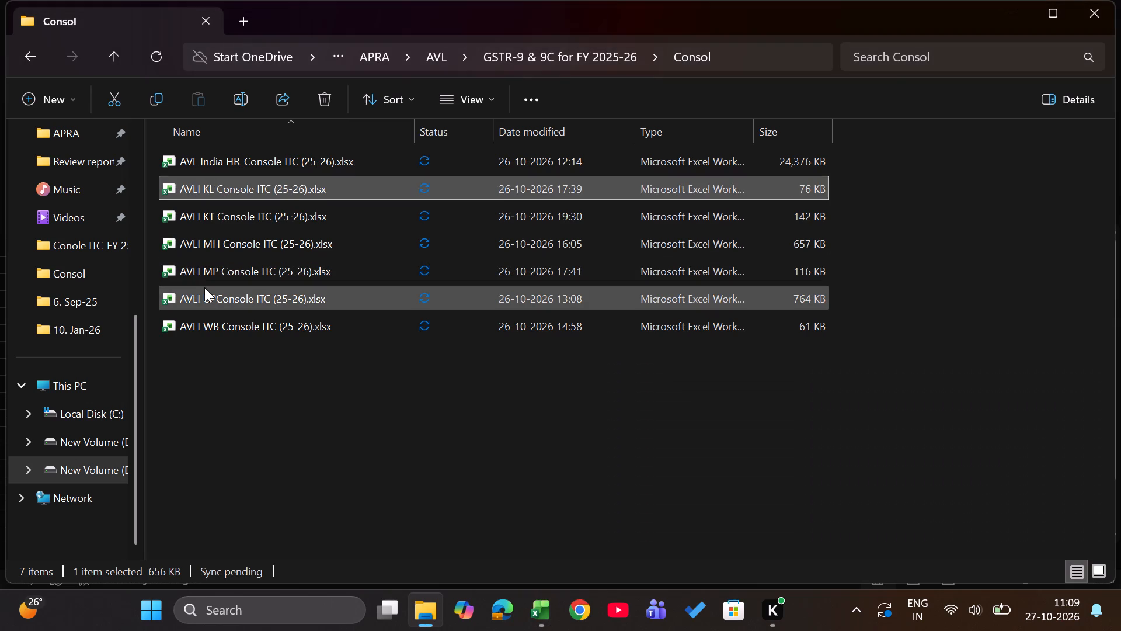
key(Up)
key(Return)
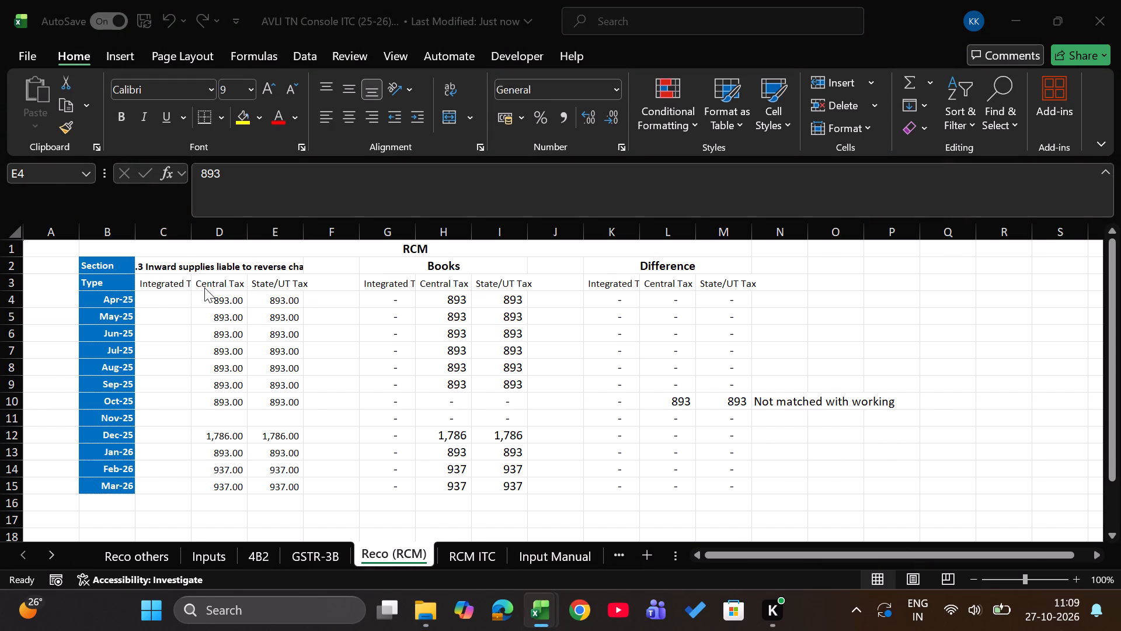
Examine the RCM and import reconciliation tables on the Haryana workbook's Reco (RCM & Import) sheet.
key(ctrl+Page_Up)
key(ctrl+Page_Up)
key(ctrl+Page_Up)
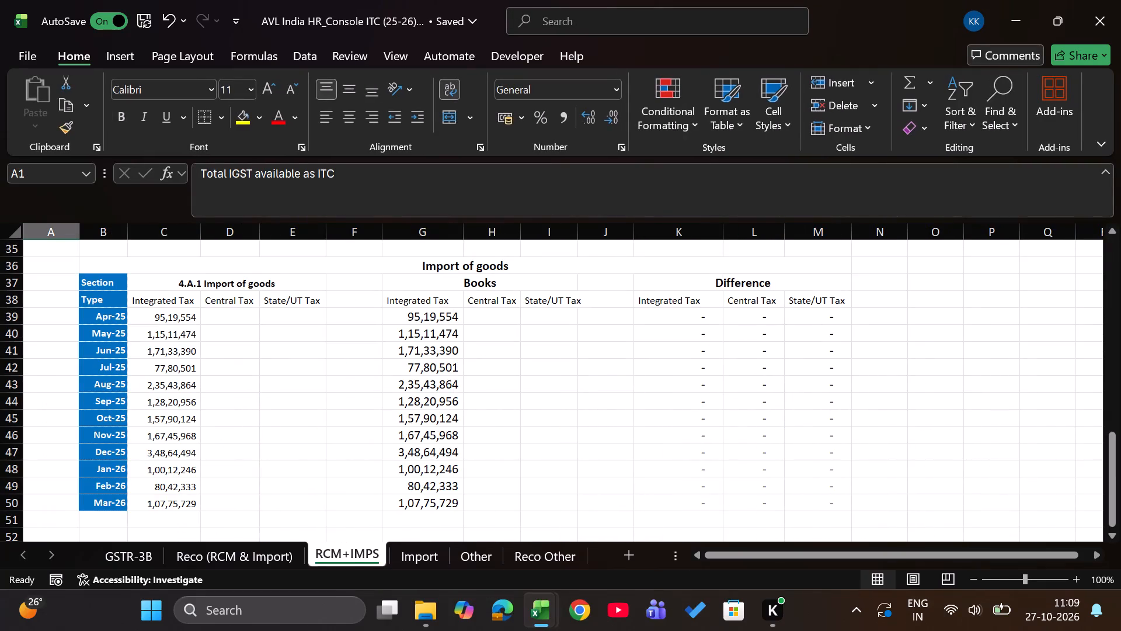
scroll(332, 353, down, 3)
scroll(332, 353, up, 2)
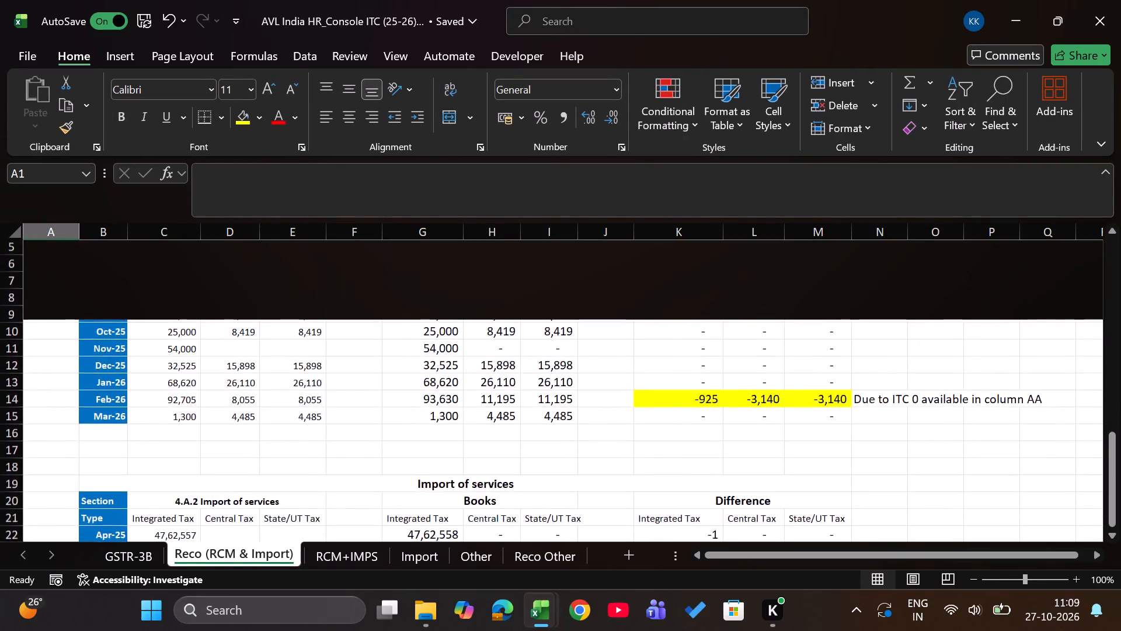
scroll(332, 353, up, 3)
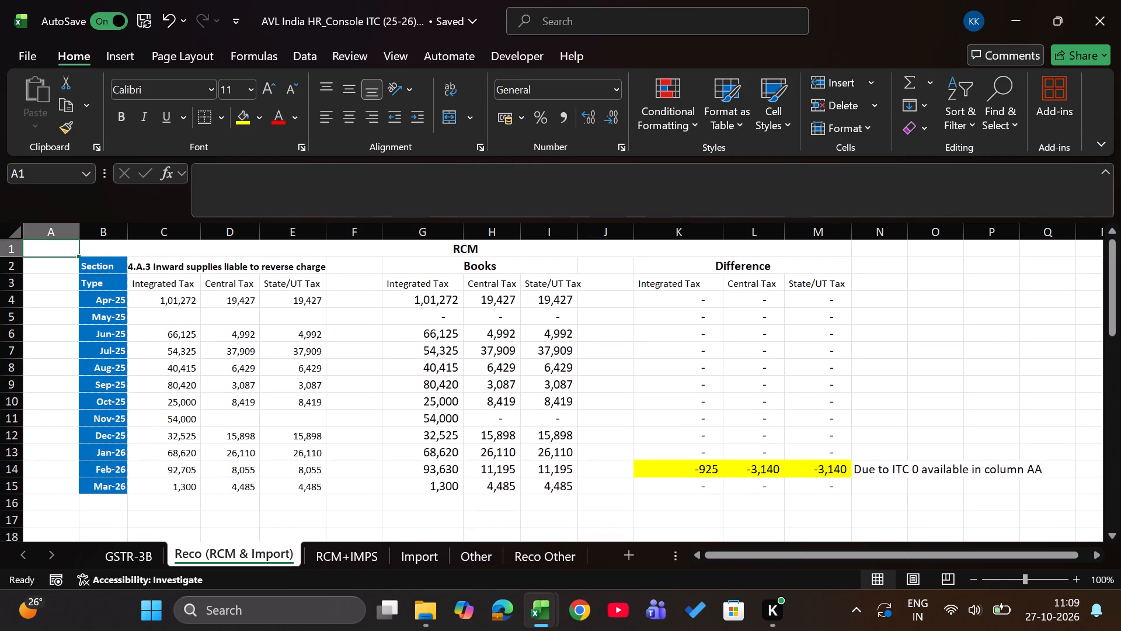
Examine the monthly 4A5 - 4B2, Books and Difference figures on the Reco Other sheet.
click(554, 554)
scroll(316, 411, right, 1)
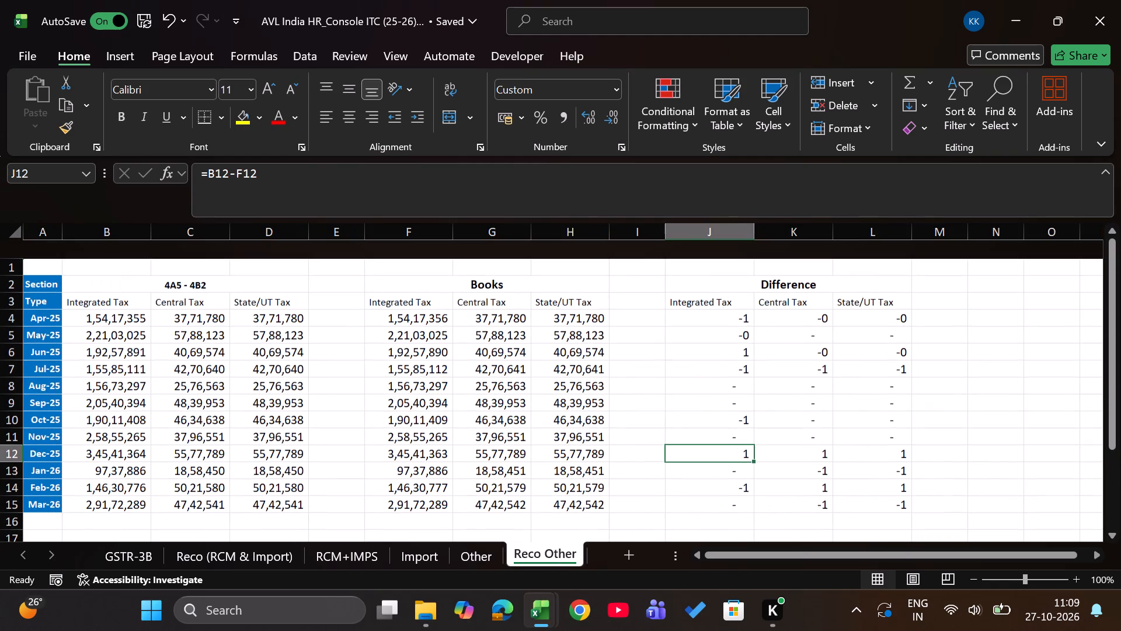
scroll(316, 411, right, 1)
scroll(316, 411, up, 1)
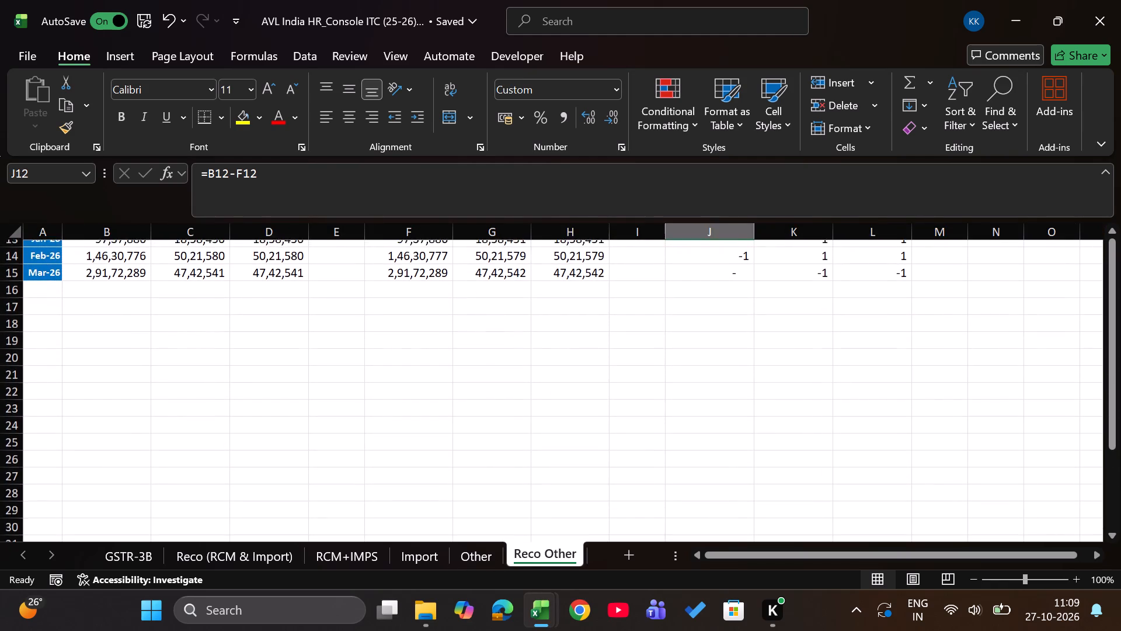
scroll(316, 411, up, 1)
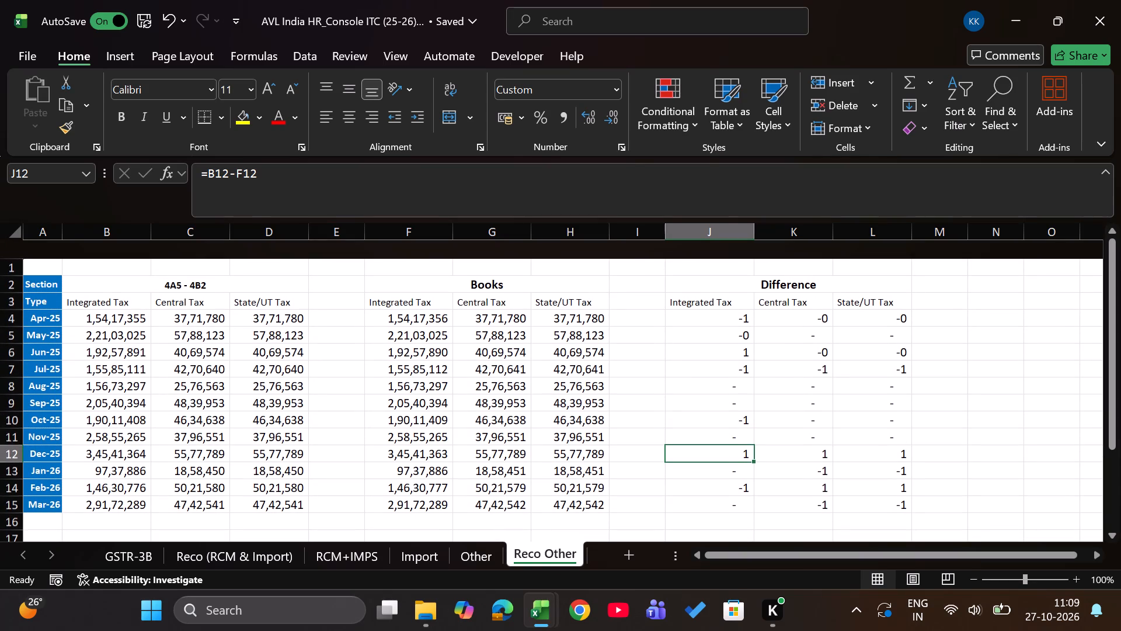
scroll(316, 411, up, 1)
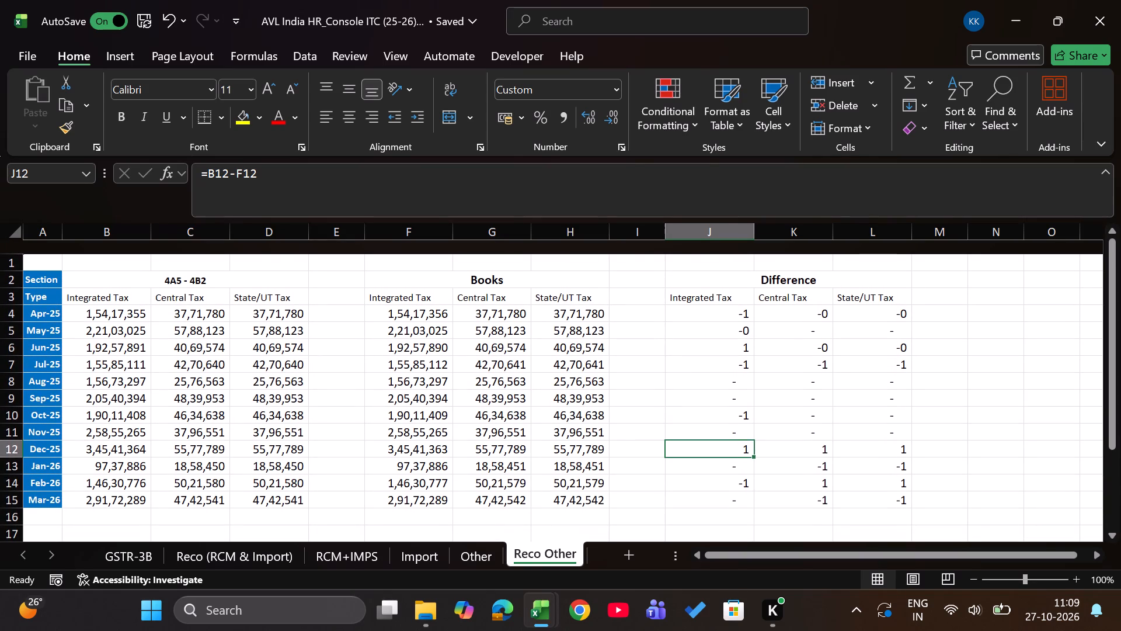
scroll(316, 411, up, 3)
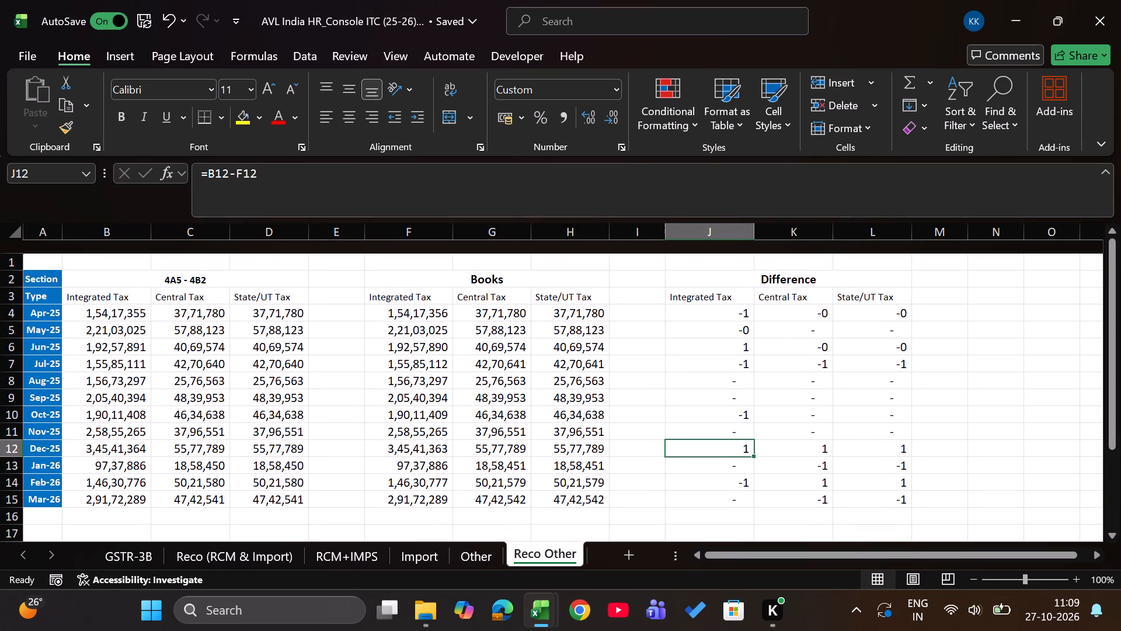
scroll(316, 411, up, 2)
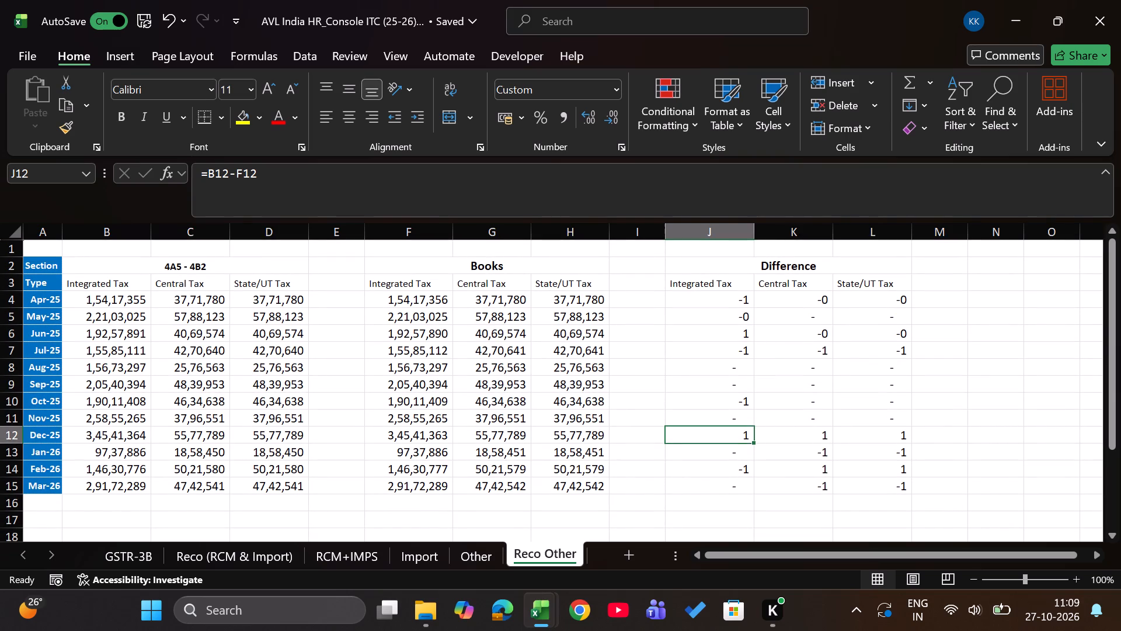
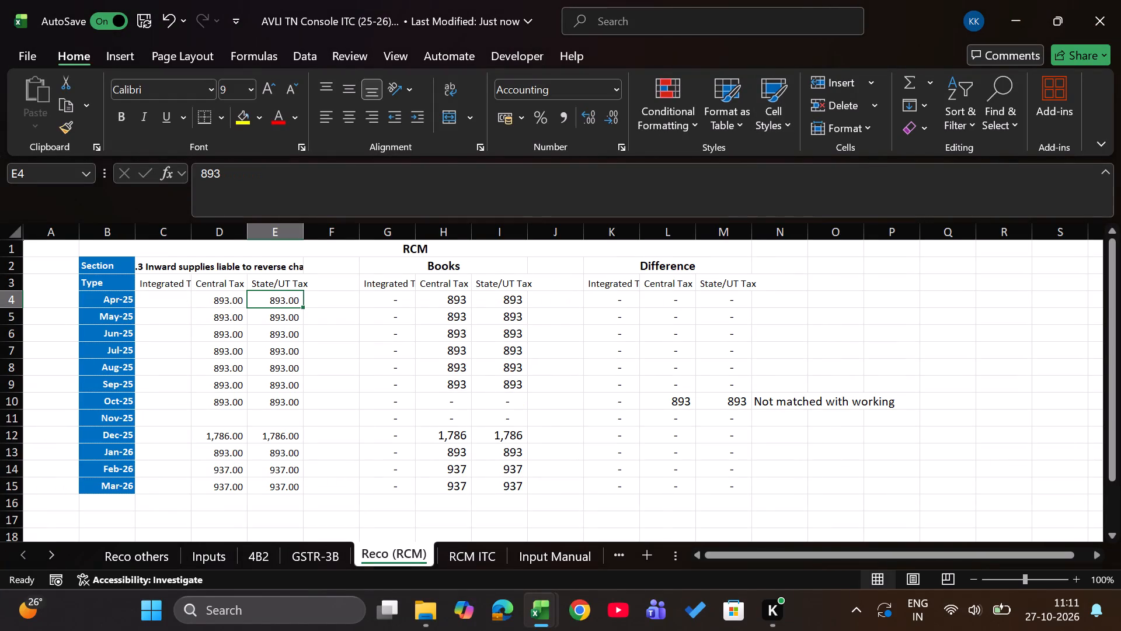
Examine the return, Books and Difference columns of the RCM reconciliation table on the Reco (RCM) sheet.
key(Right)
key(Right)
key(Right)
key(Right)
key(Right)
key(Right)
key(Right)
key(Right)
key(Right)
key(Right)
key(Right)
key(Right)
key(Right)
key(ctrl+Left)
key(ctrl+Left)
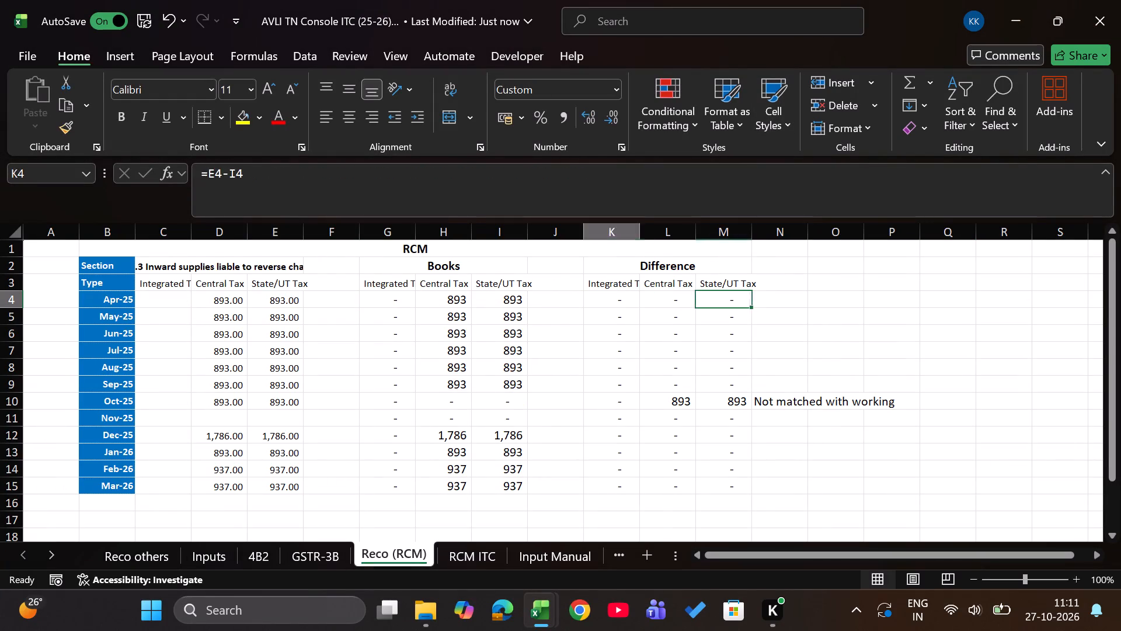
key(ctrl+Left)
key(ctrl+Left)
key(ctrl+Left)
key(ctrl+Up)
key(ctrl+Up)
key(ctrl+Left)
key(ctrl+Left)
key(ctrl+Left)
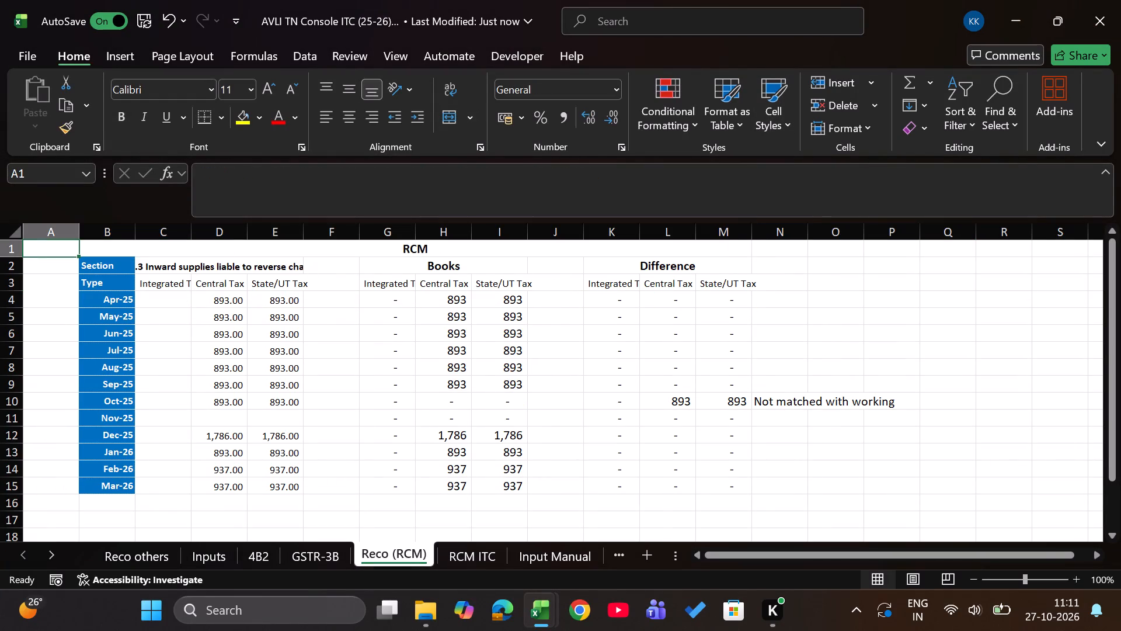
Look through the Inputs, RCM ITC and following sheets to locate the Tamil Nadu input data.
key(ctrl+Page_Up)
key(ctrl+Page_Up)
key(ctrl+Page_Up)
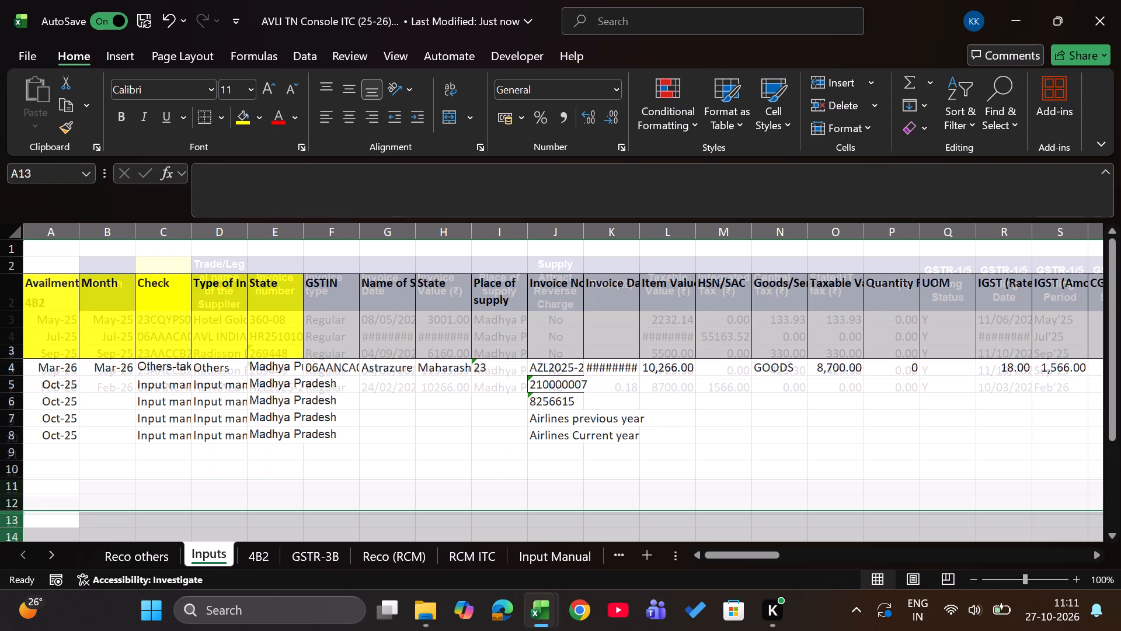
key(ctrl+Page_Down)
key(ctrl+Page_Down)
key(ctrl+Page_Down)
key(ctrl+Page_Down)
key(ctrl+Page_Down)
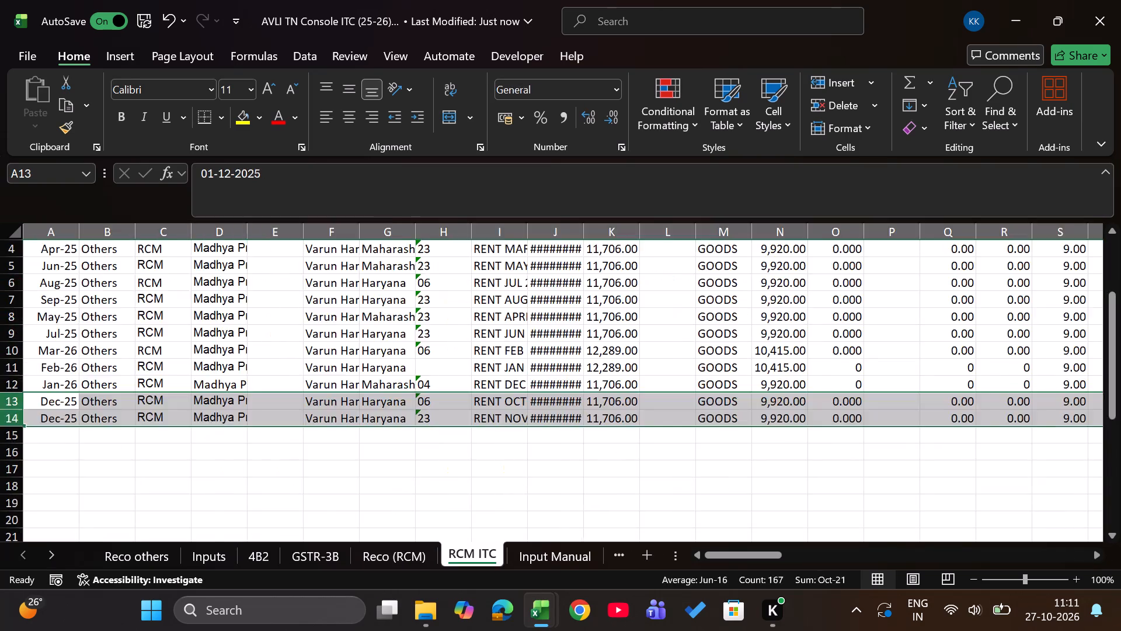
key(ctrl+Page_Down)
key(ctrl+Page_Down)
key(ctrl+Page_Down)
key(ctrl+Page_Down)
Copy the whole Tamil Nadu input register on the INPUT sheet, from the header at A2 through the SGST column.
key(ctrl+Page_Up)
key(ctrl+Page_Up)
key(ctrl+Page_Down)
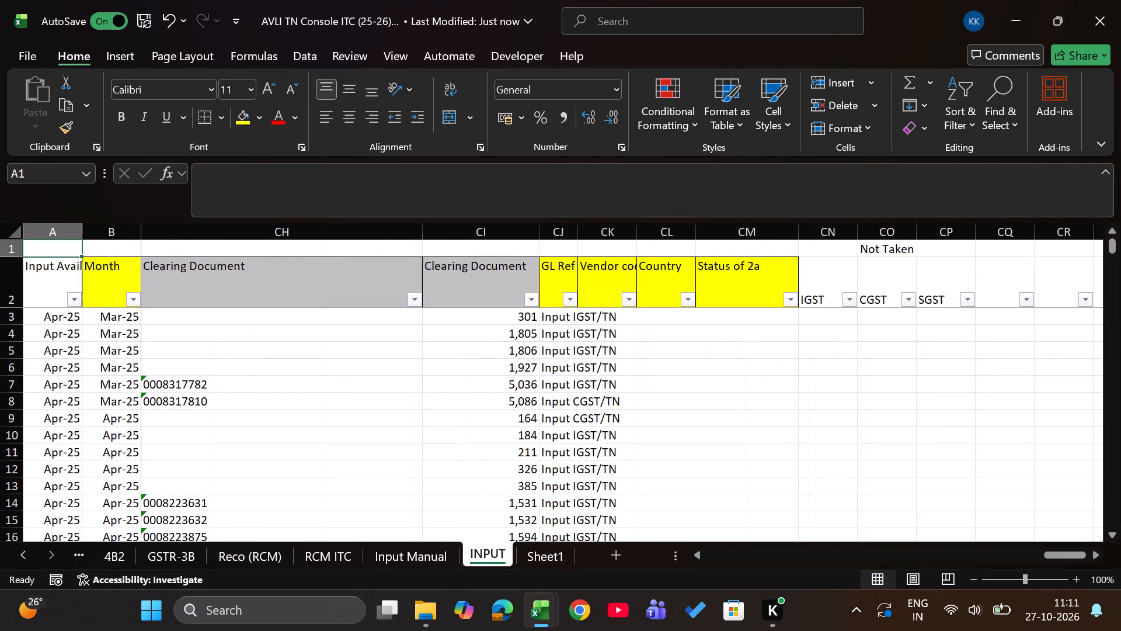
key(Right)
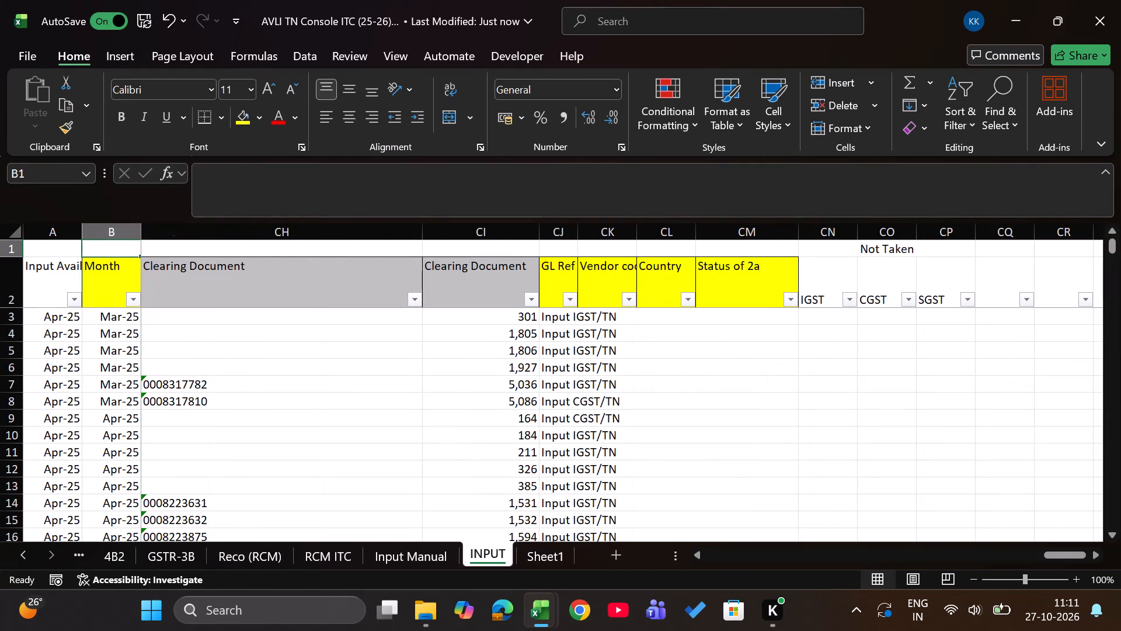
key(Down)
key(Left)
key(Left)
key(Left)
key(ctrl+shift+Down)
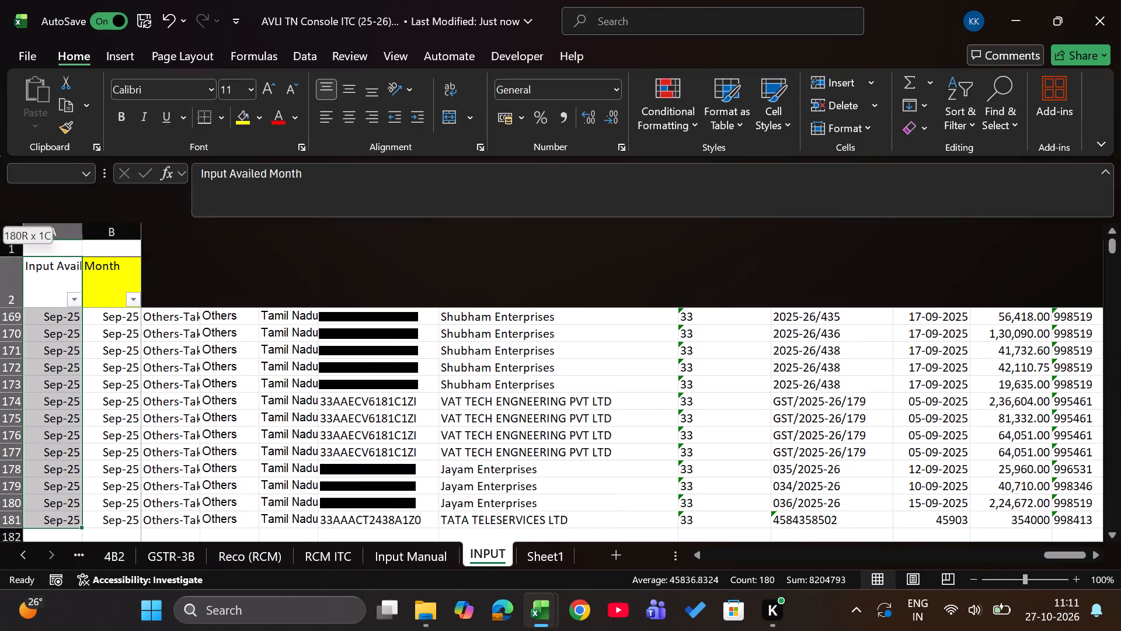
key(ctrl+shift+Right)
key(ctrl+c)
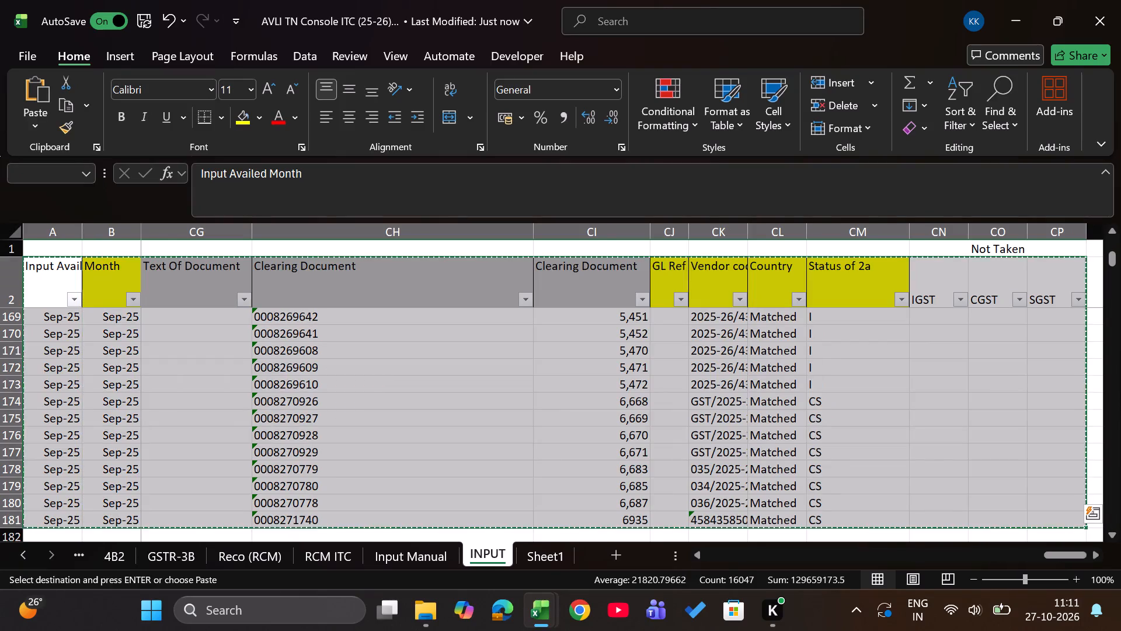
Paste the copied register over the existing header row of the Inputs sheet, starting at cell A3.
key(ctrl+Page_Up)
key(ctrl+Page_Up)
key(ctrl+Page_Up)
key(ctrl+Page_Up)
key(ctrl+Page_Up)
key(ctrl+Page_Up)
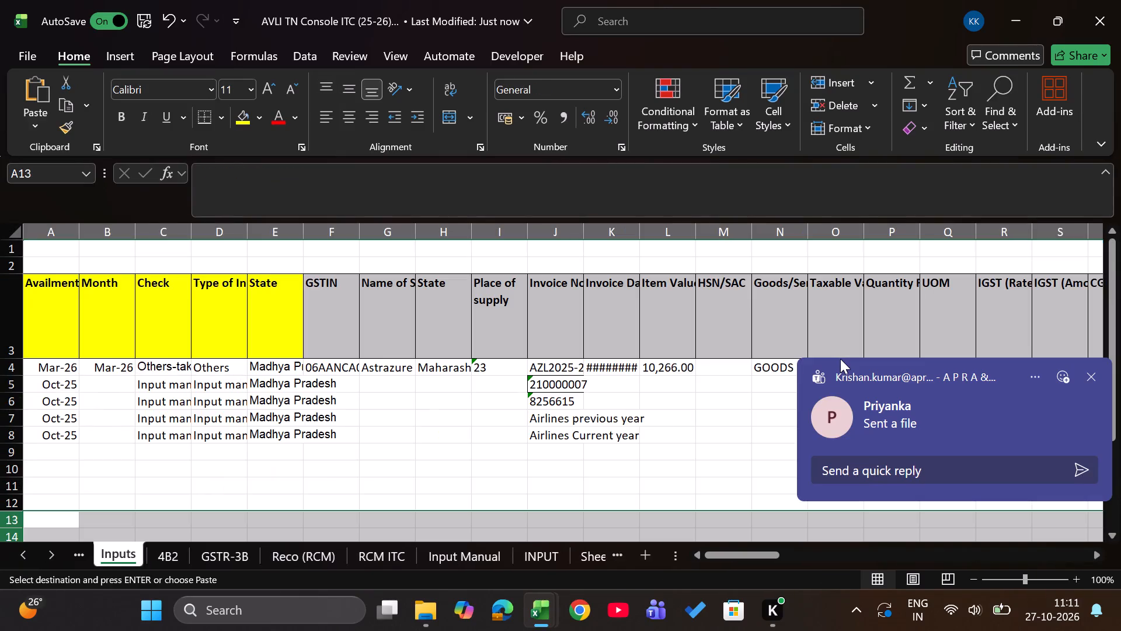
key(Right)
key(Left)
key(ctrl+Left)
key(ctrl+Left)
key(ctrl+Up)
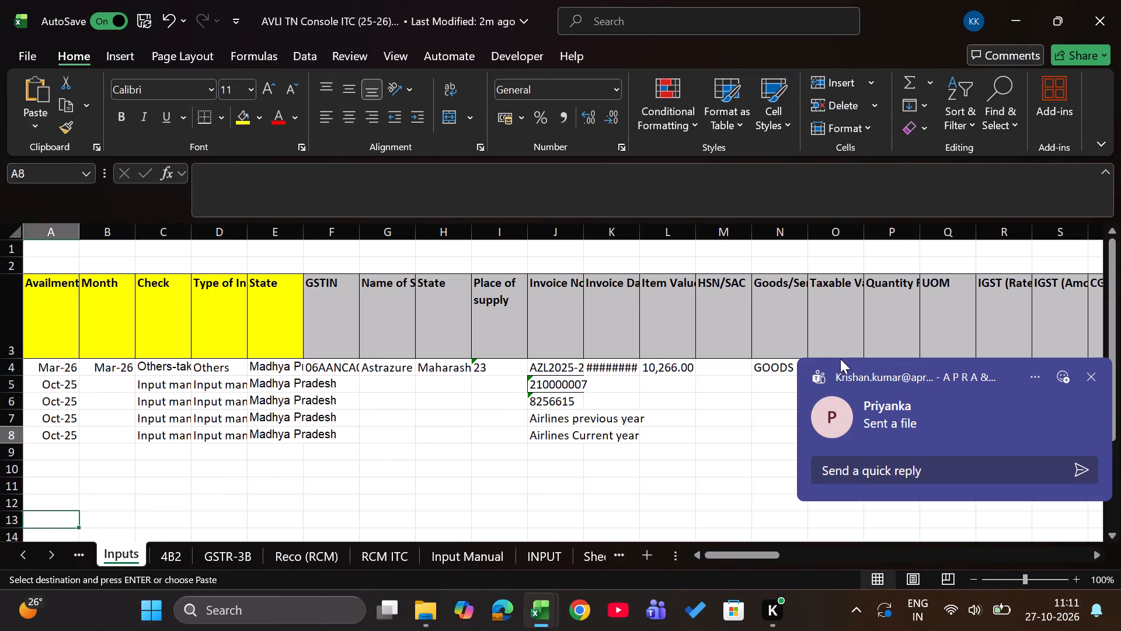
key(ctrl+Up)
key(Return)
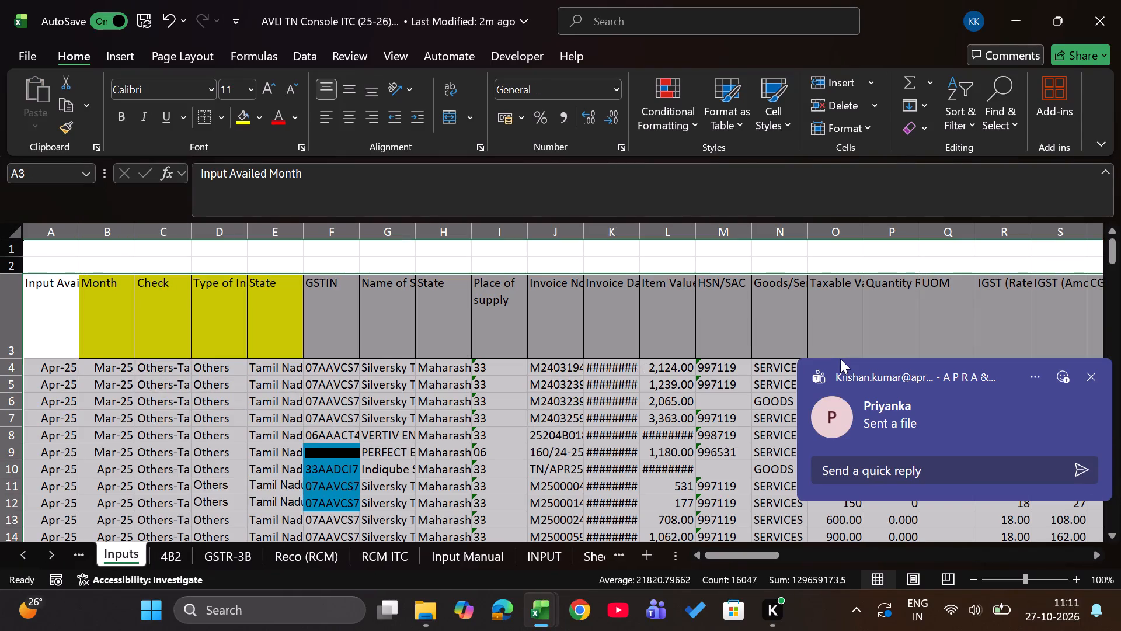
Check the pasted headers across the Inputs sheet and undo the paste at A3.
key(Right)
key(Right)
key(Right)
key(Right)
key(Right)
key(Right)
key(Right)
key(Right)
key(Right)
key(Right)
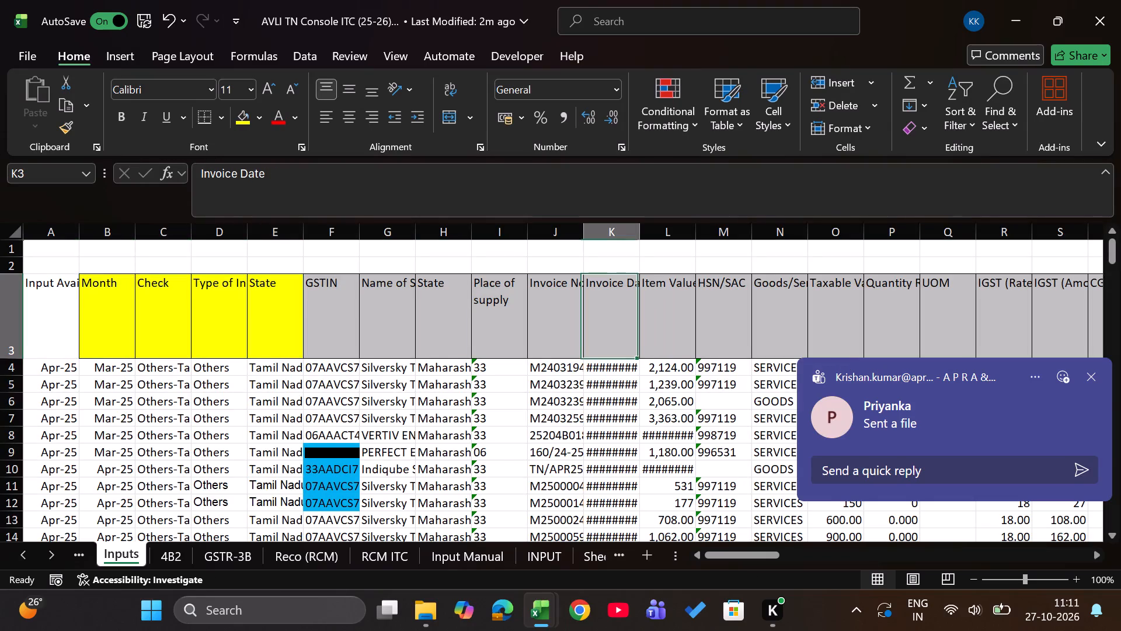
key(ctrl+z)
Paste the copied Tamil Nadu register over the Madhya Pradesh rows on the Inputs sheet, starting at cell A4.
key(Down)
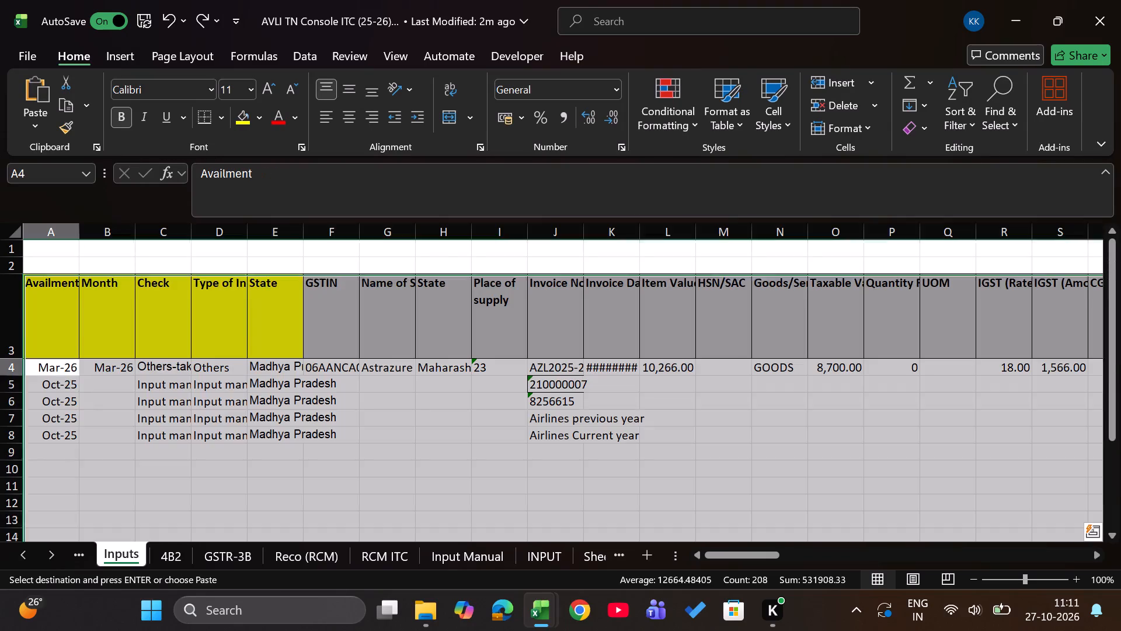
key(Down)
key(Up)
key(Return)
Compare the pasted header row 4 with the original header row 3, column by column across the Inputs sheet.
key(Right)
key(Right)
key(Right)
key(Right)
key(Right)
key(Right)
key(Right)
key(Right)
key(Right)
key(Right)
key(Right)
key(Right)
key(Right)
key(Right)
key(Right)
key(Right)
key(Right)
key(Right)
key(Right)
key(Right)
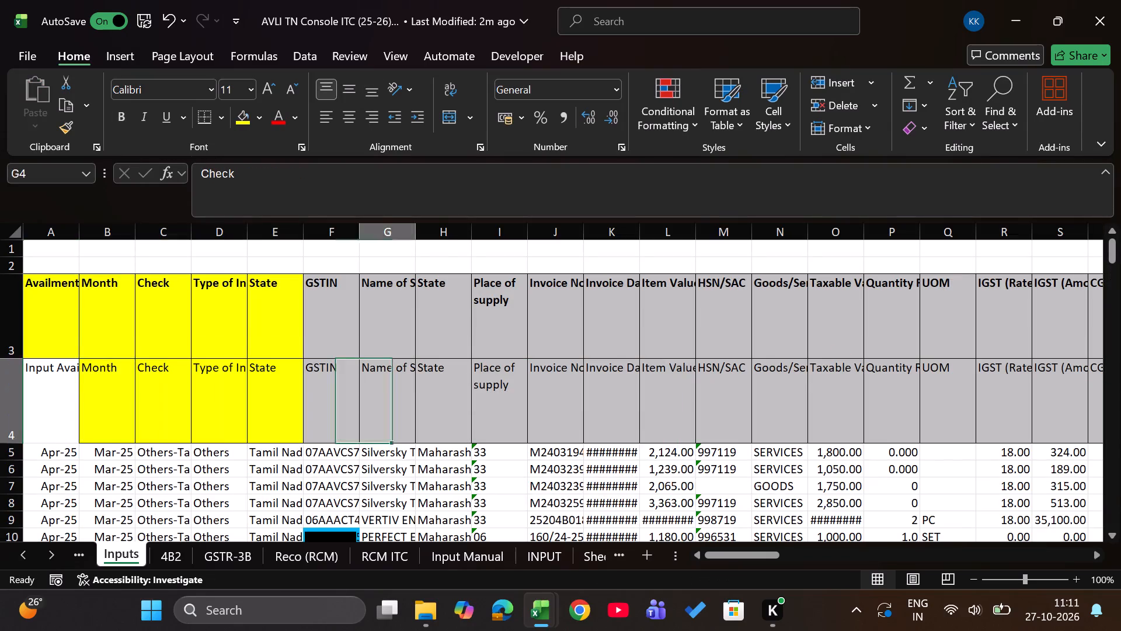
key(Right)
key(Right)
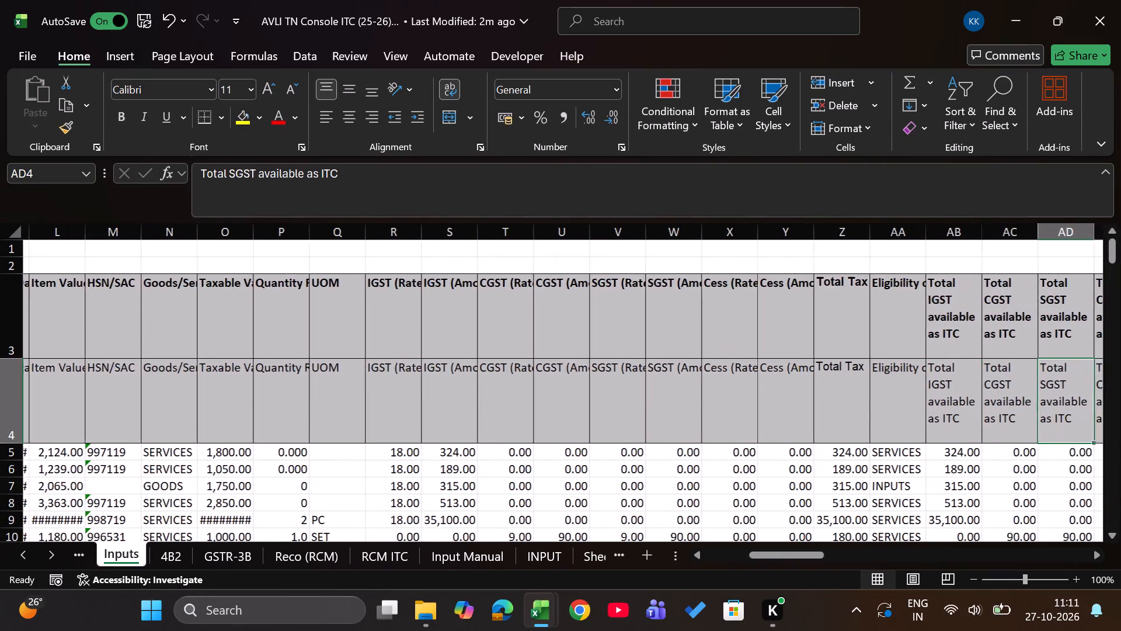
key(Right)
key(Right)
key(Right)
key(Right)
key(Right)
key(Right)
key(Right)
key(Right)
key(Right)
key(Right)
key(Right)
key(Right)
key(Right)
key(Right)
key(Right)
key(Right)
key(Right)
key(Right)
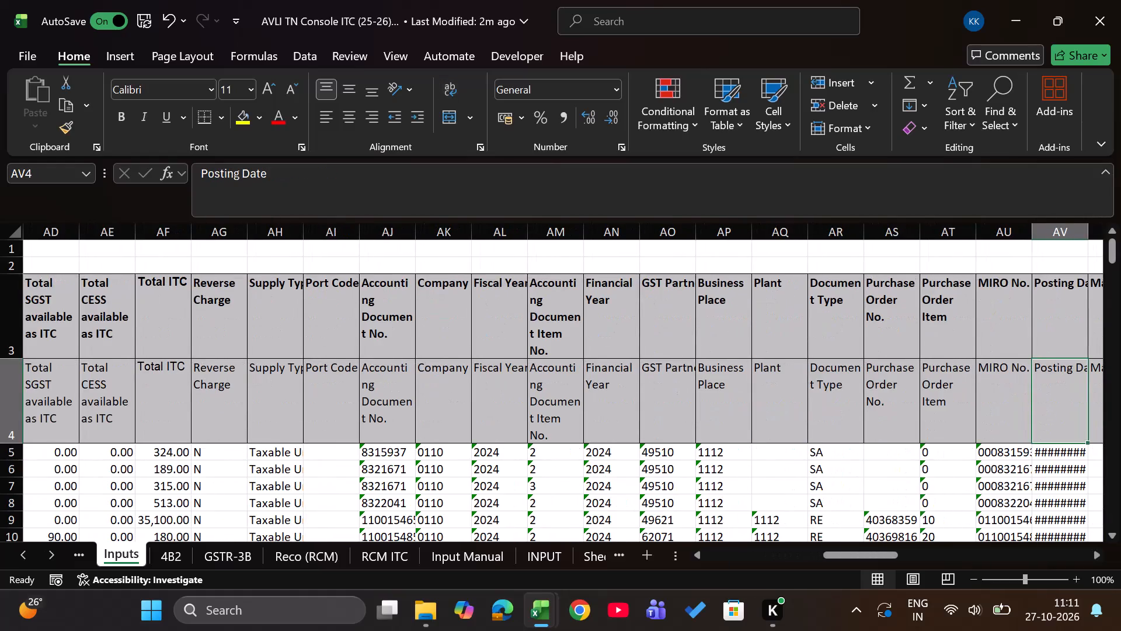
key(Right)
key(Right)
key(Right)
key(Right)
key(Right)
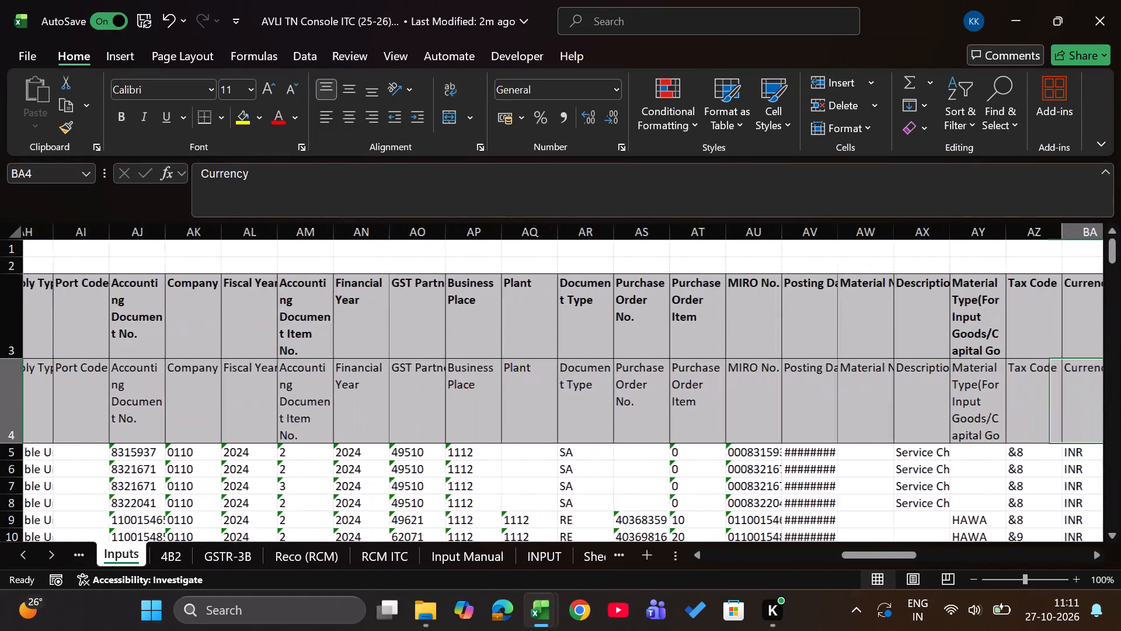
key(Right)
key(Right)
key(Right)
key(Right)
key(Right)
key(Right)
key(Right)
key(Right)
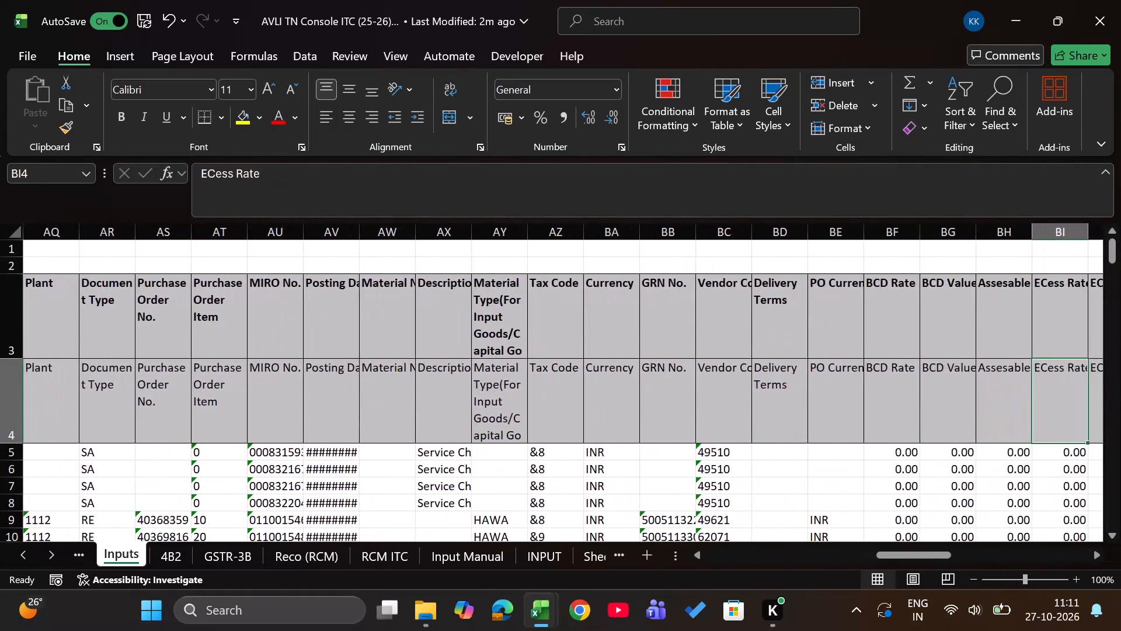
key(ctrl+Right)
key(Right)
key(Right)
key(Left)
key(Left)
key(ctrl+Left)
key(ctrl+Left)
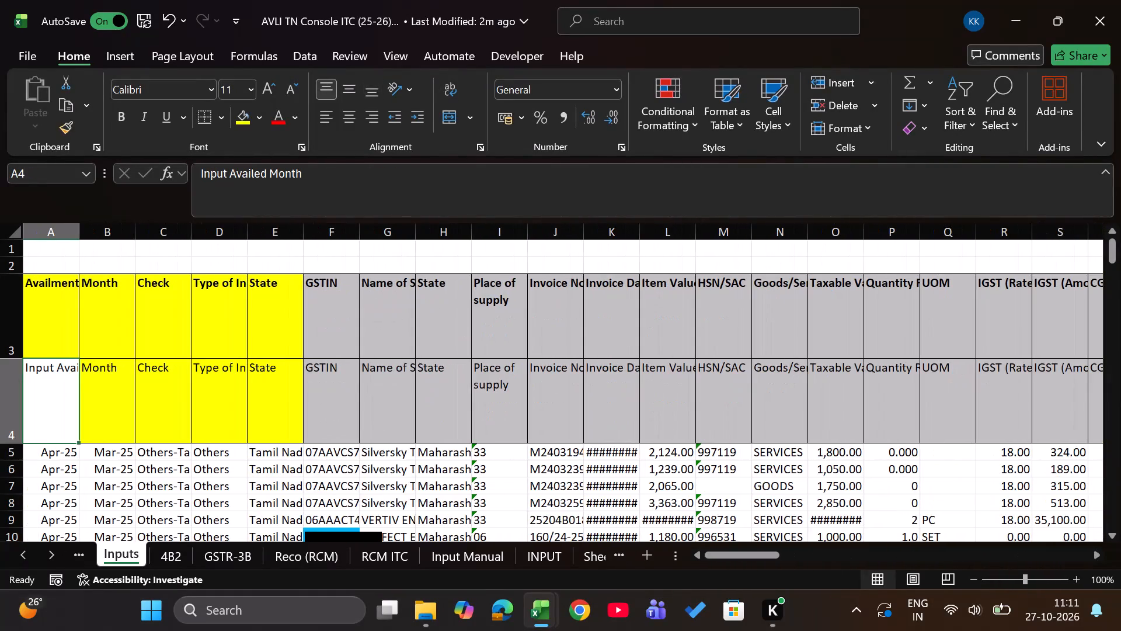
Delete the duplicate header row 4 from the Inputs sheet.
key(shift+space)
key(ctrl+minus)
key(Up)
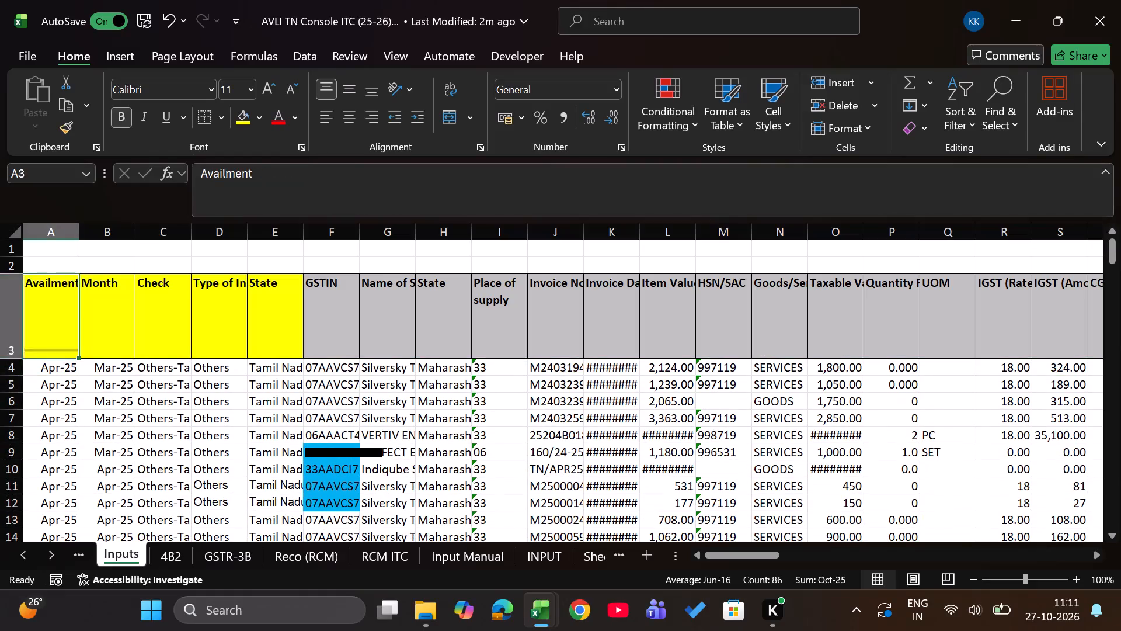
key(Up)
key(Up)
key(Down)
key(Down)
key(Down)
key(Down)
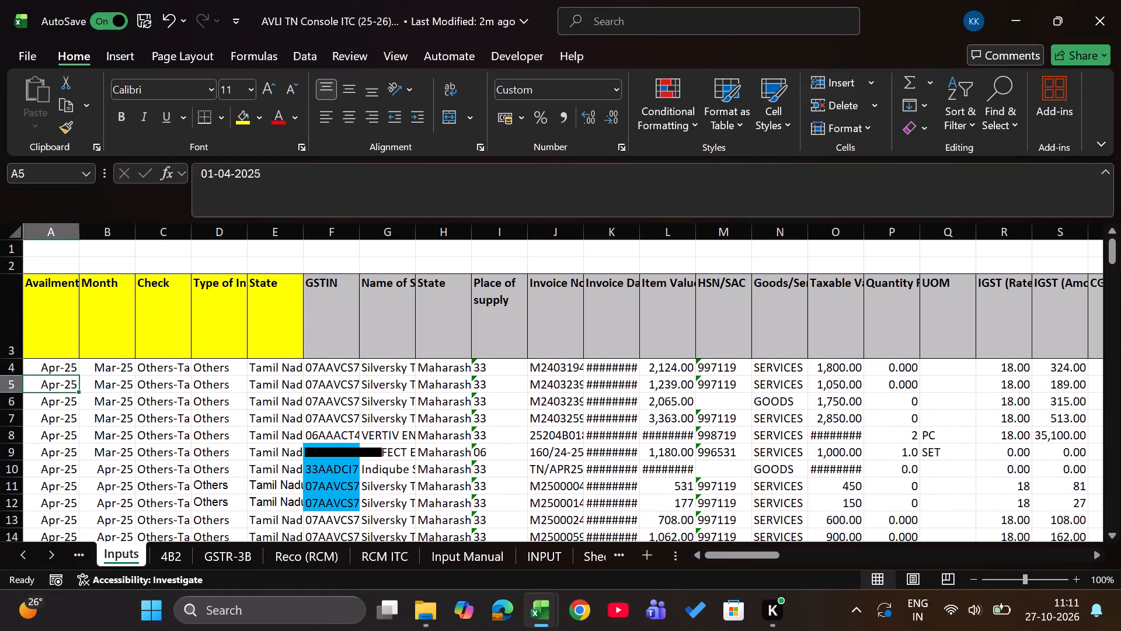
Delete the INPUT source sheet from the workbook.
key(ctrl+Page_Up)
key(ctrl+Page_Up)
key(ctrl+Page_Up)
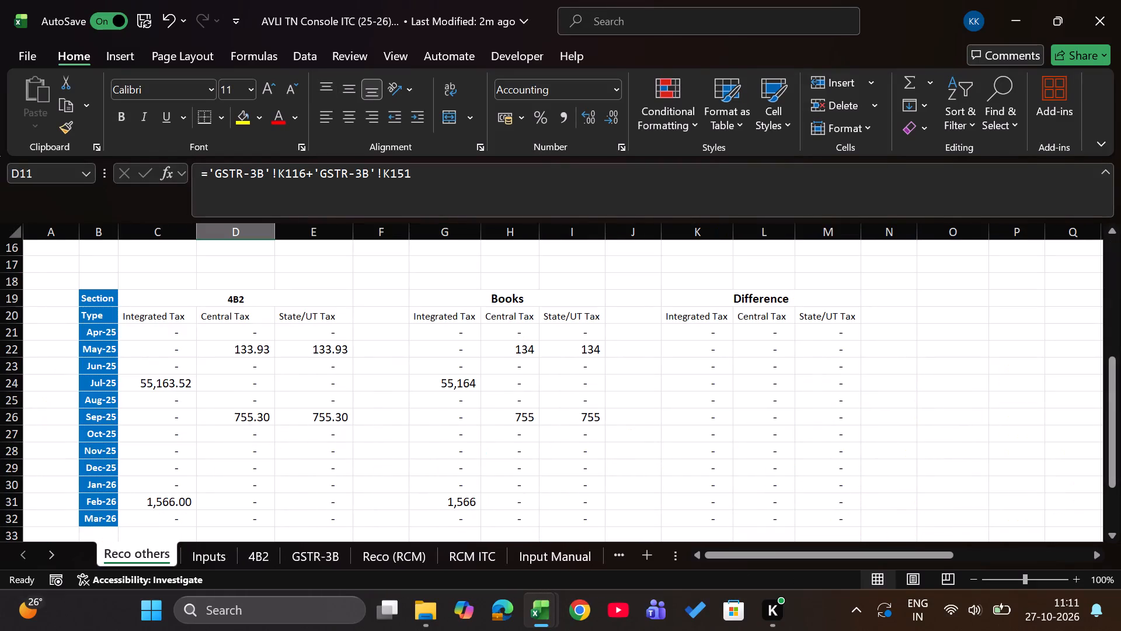
key(ctrl+Page_Down)
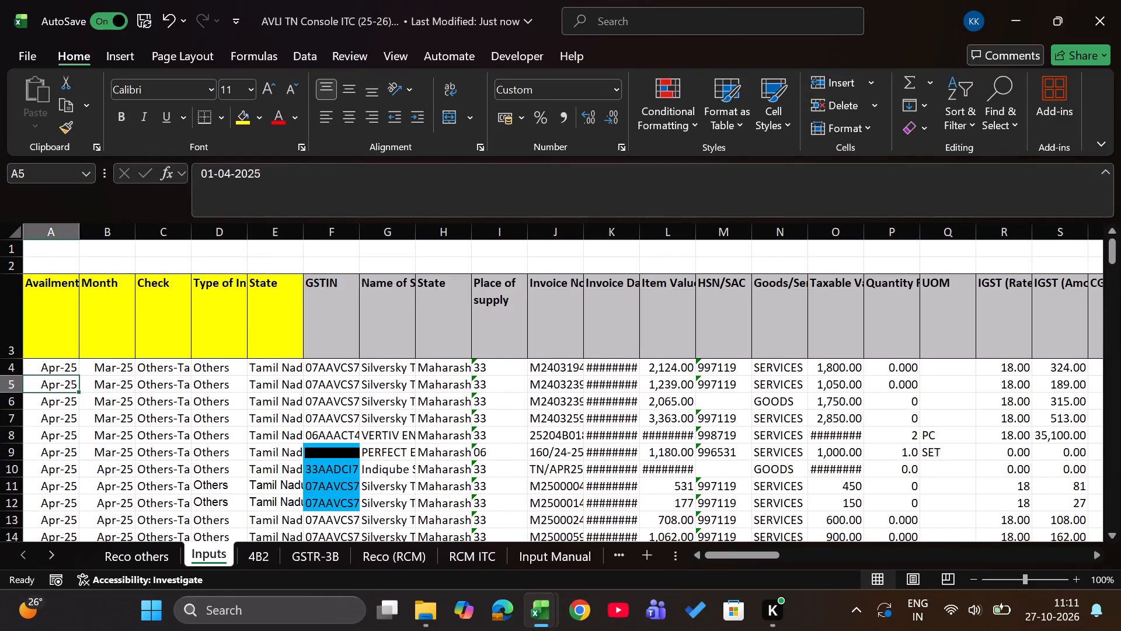
key(ctrl+Page_Down)
key(ctrl+Page_Down)
key(ctrl+Page_Down)
key(ctrl+Page_Down)
key(ctrl+Page_Down)
key(ctrl+Page_Down)
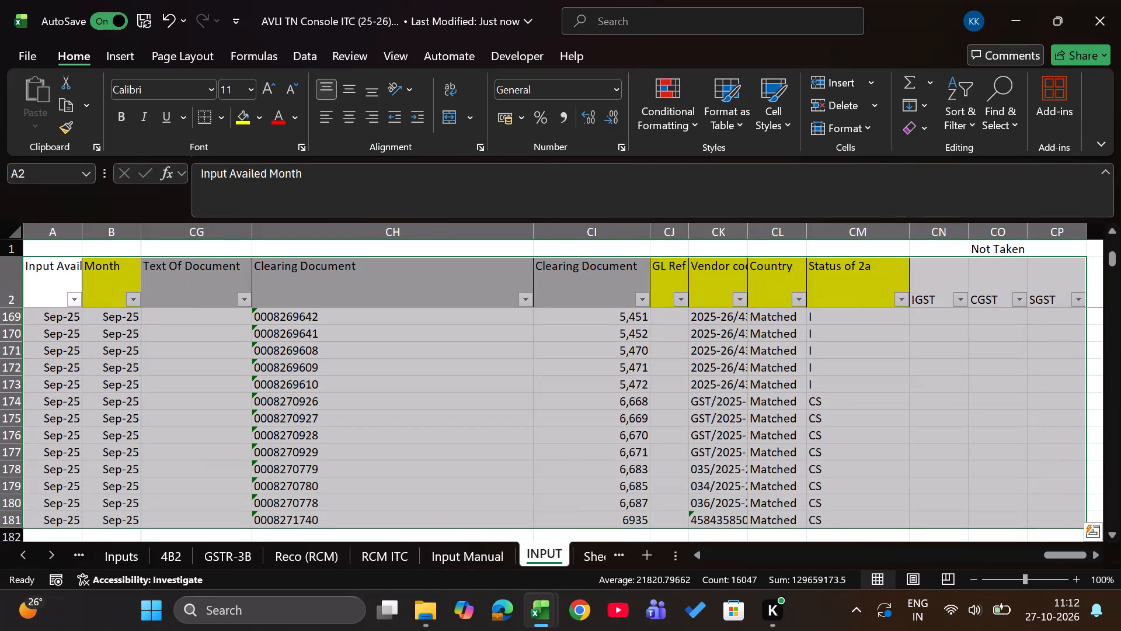
right_click(543, 550)
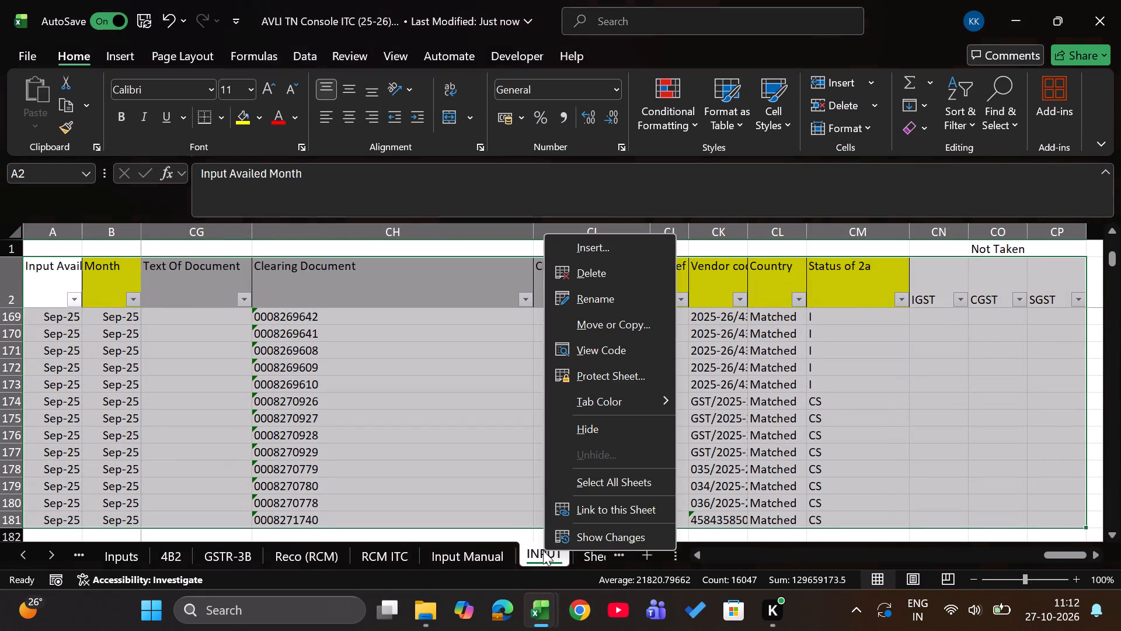
click(594, 283)
key(Return)
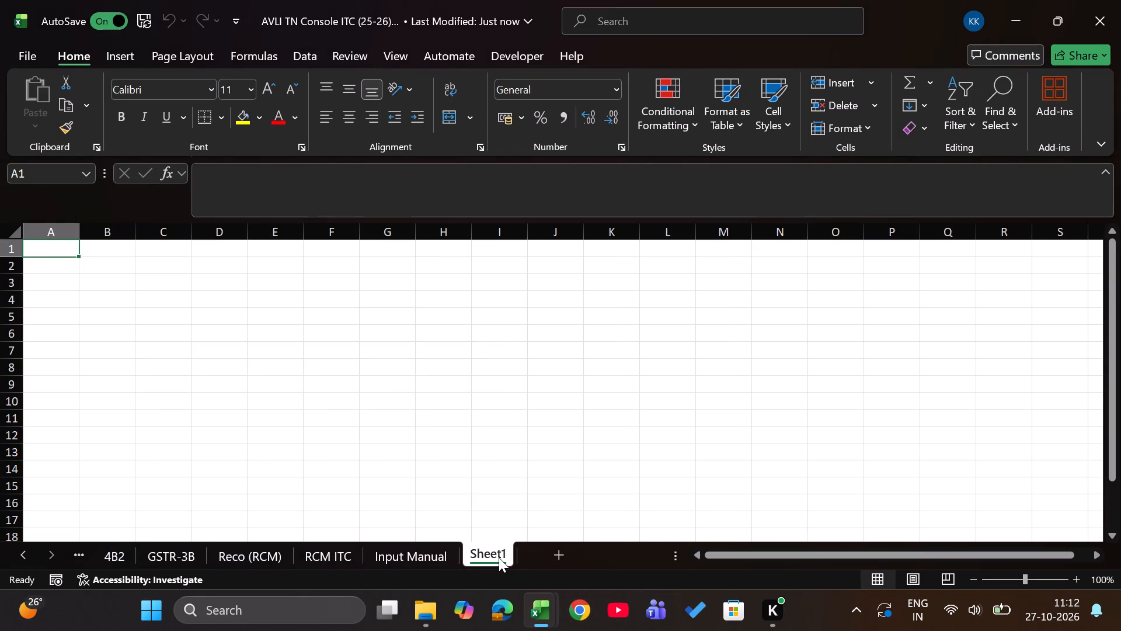
Delete the blank Sheet1 from the workbook.
right_click(499, 557)
click(564, 285)
key(Return)
key(Return)
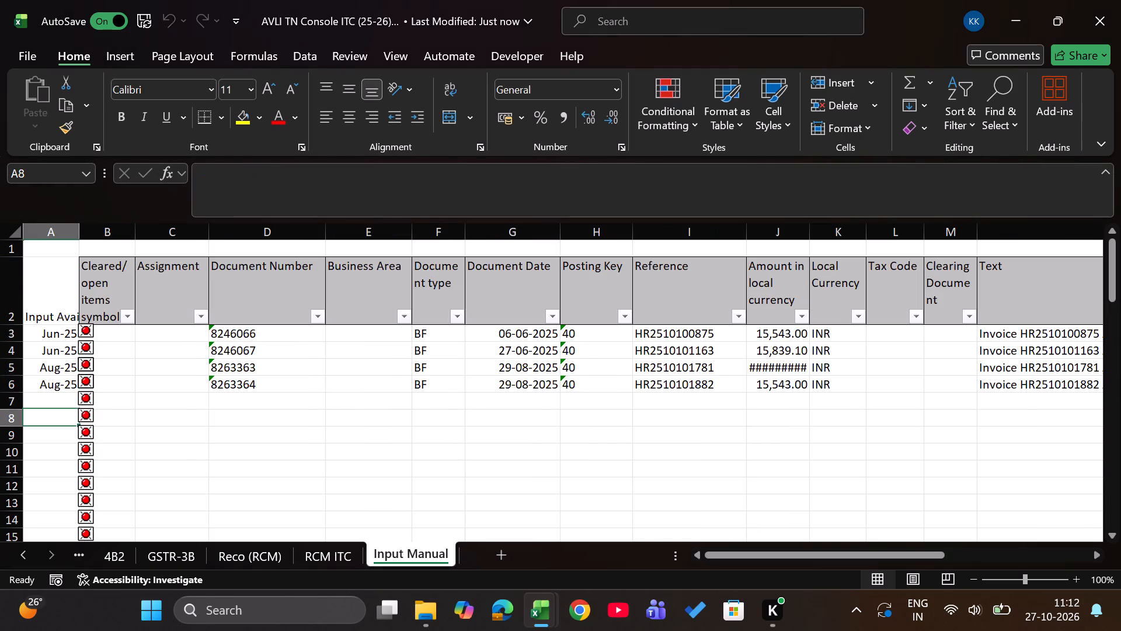
Select cell A3, the first data entry in column A of the Input Manual sheet.
key(Up)
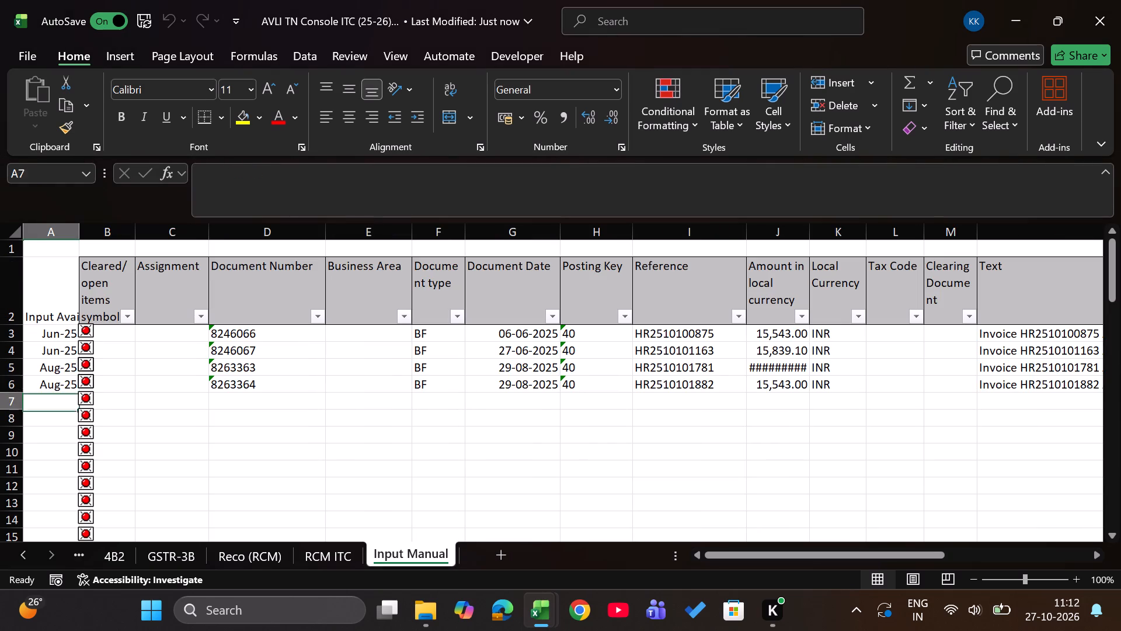
key(Up)
key(Up)
key(Up)
key(Up)
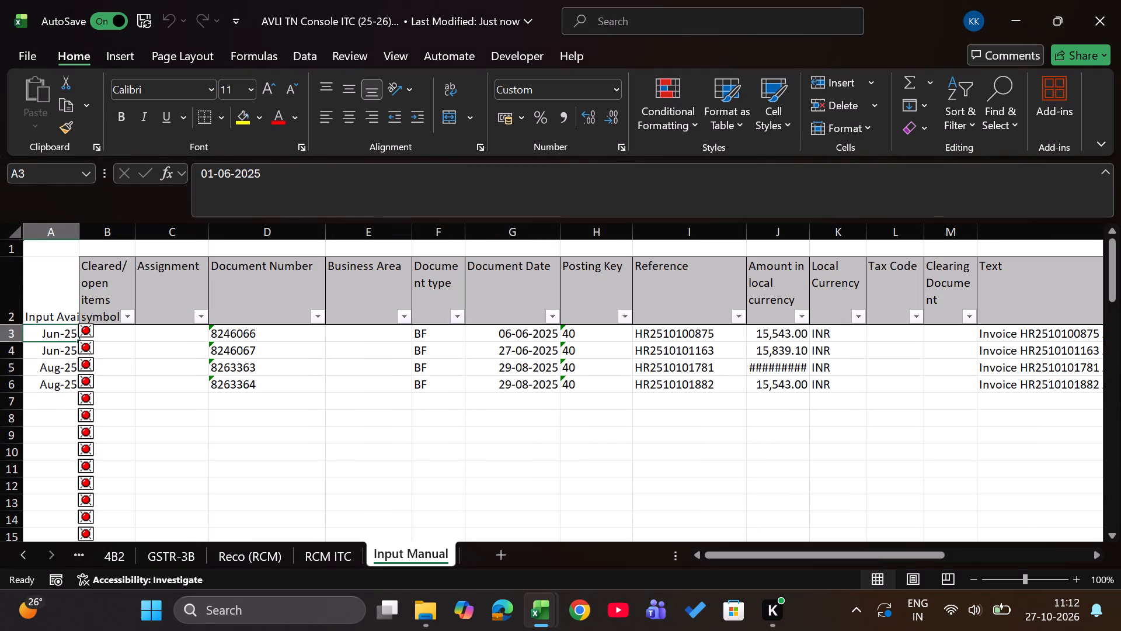
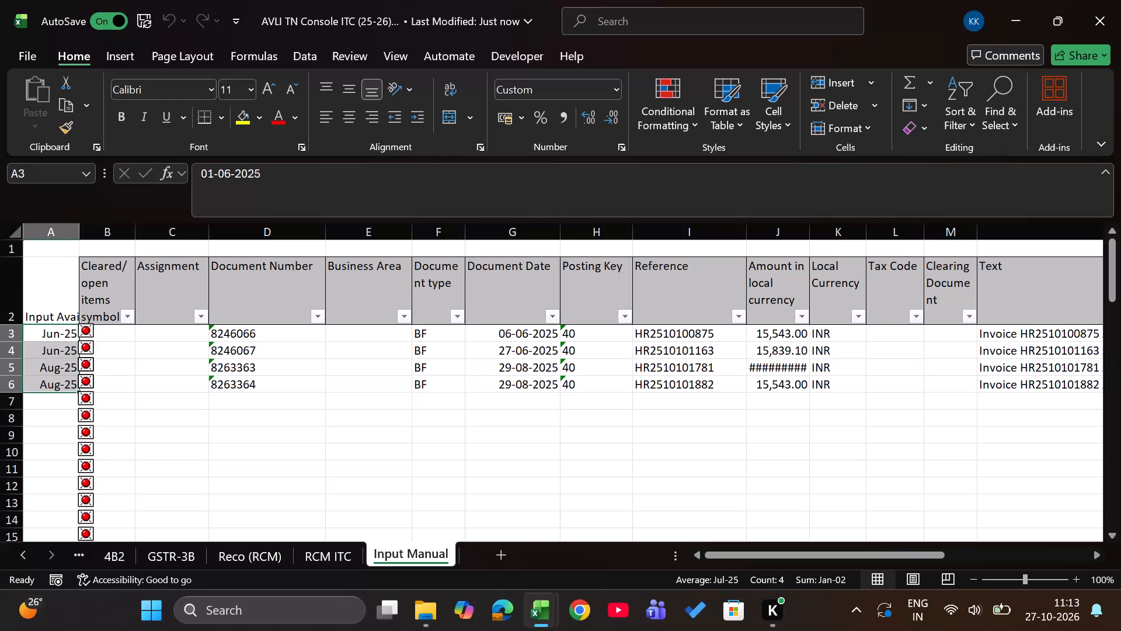
Move the Input Manual sheet to directly after the Inputs sheet.
key(ctrl+c)
drag(413, 552, 175, 564)
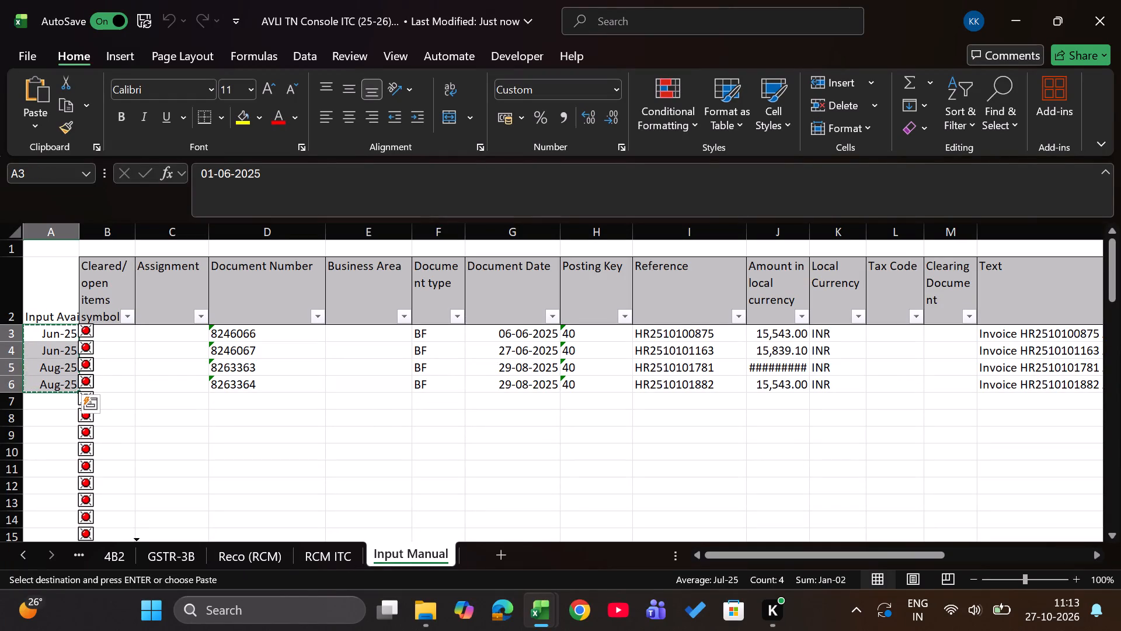
drag(175, 564, 239, 557)
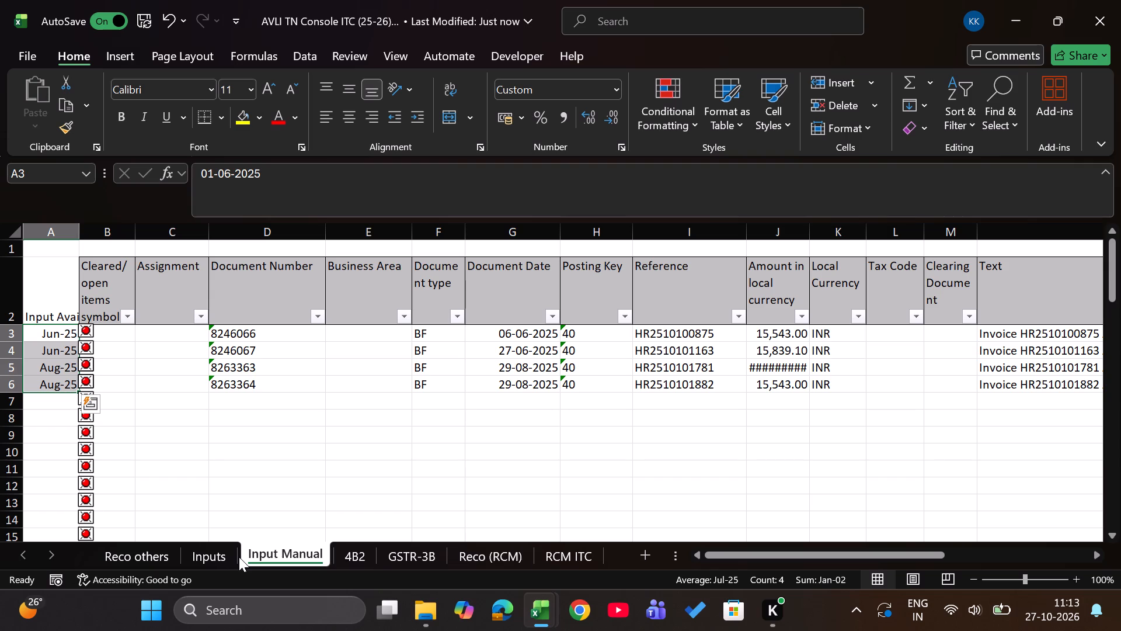
Copy the availment months A3:A6 from Input Manual into the Inputs sheet below the last Availment entry, starting at A183.
key(ctrl+c)
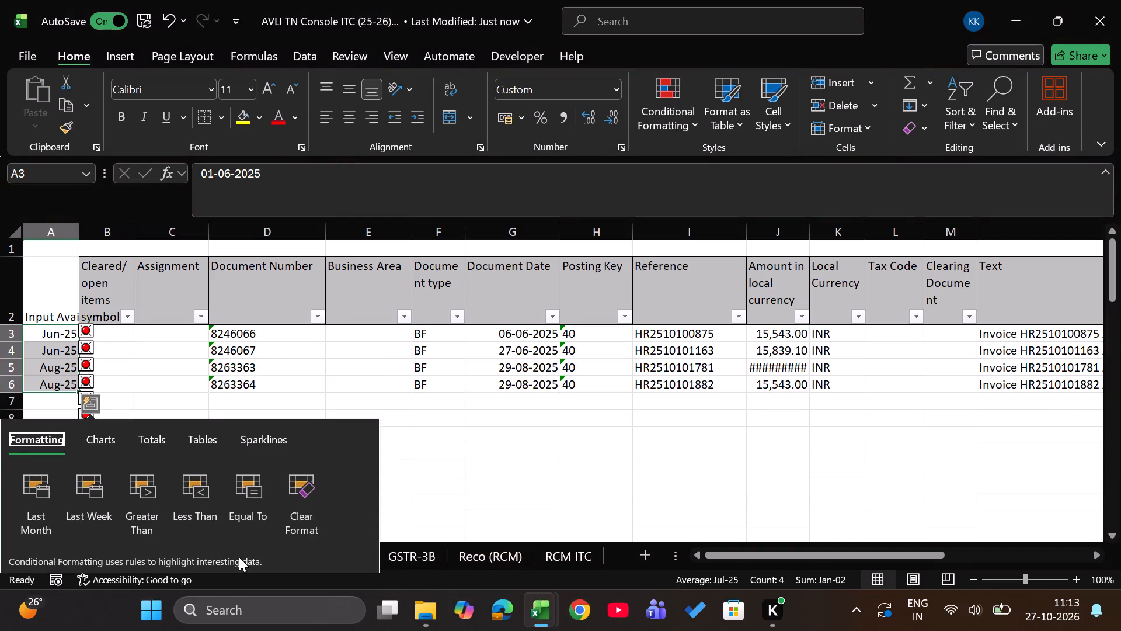
key(Escape)
key(ctrl+c)
key(ctrl+Page_Up)
key(ctrl+Up)
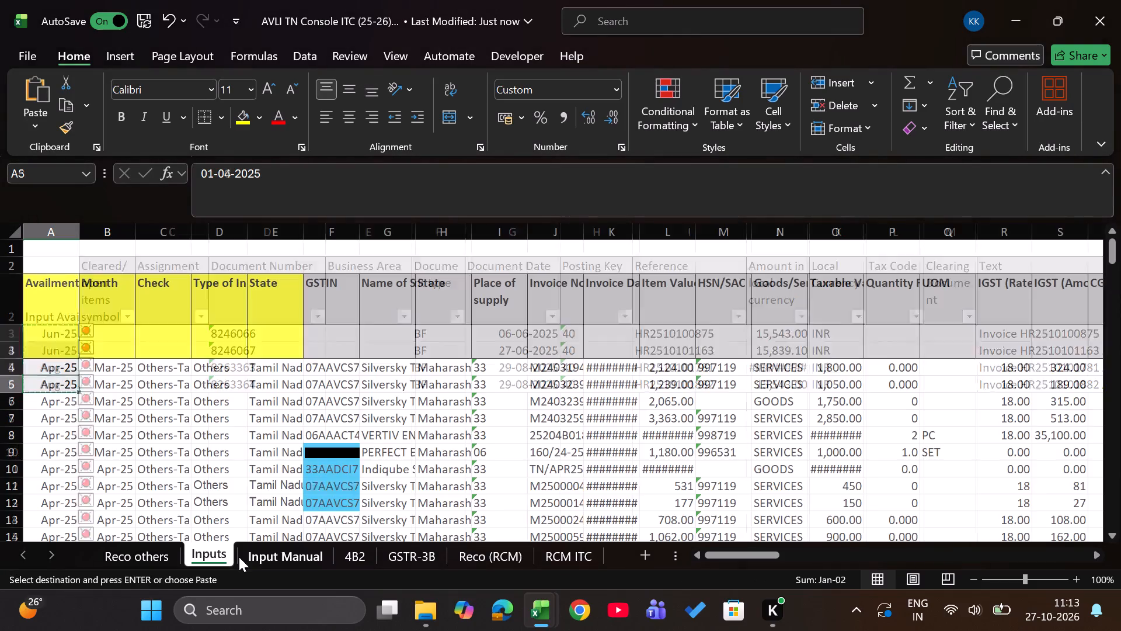
key(ctrl+Down)
key(Down)
key(Down)
key(Down)
key(Up)
key(Up)
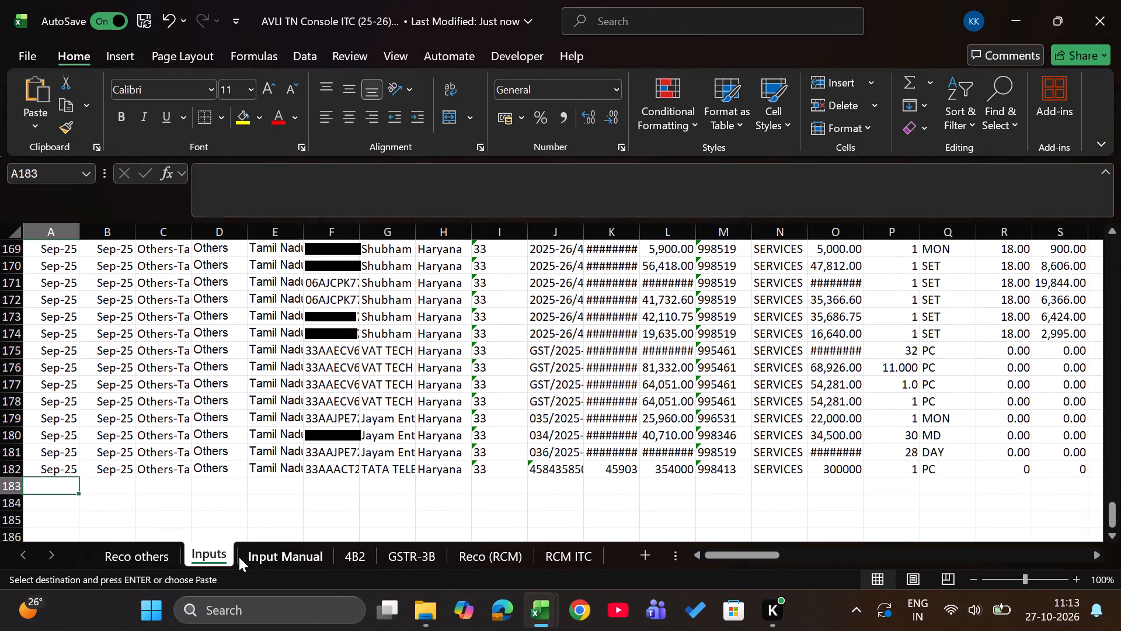
key(Return)
Freeze the Inputs sheet above row 4 so the header rows stay fixed.
key(Right)
key(Right)
key(Right)
key(ctrl+Up)
key(ctrl+Up)
key(ctrl+Up)
key(ctrl+Left)
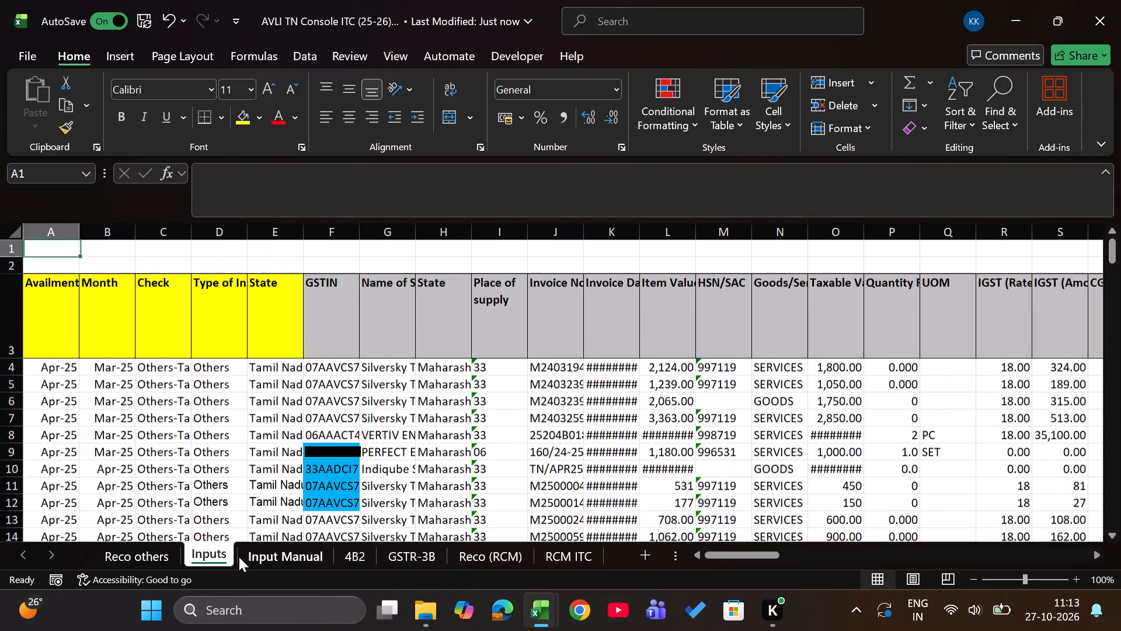
key(Down)
key(Down)
key(Down)
text(wf)
key(Return)
Copy the document numbers D3:D6 from Input Manual into the Invoice No column of Inputs, starting at J183.
key(ctrl+Down)
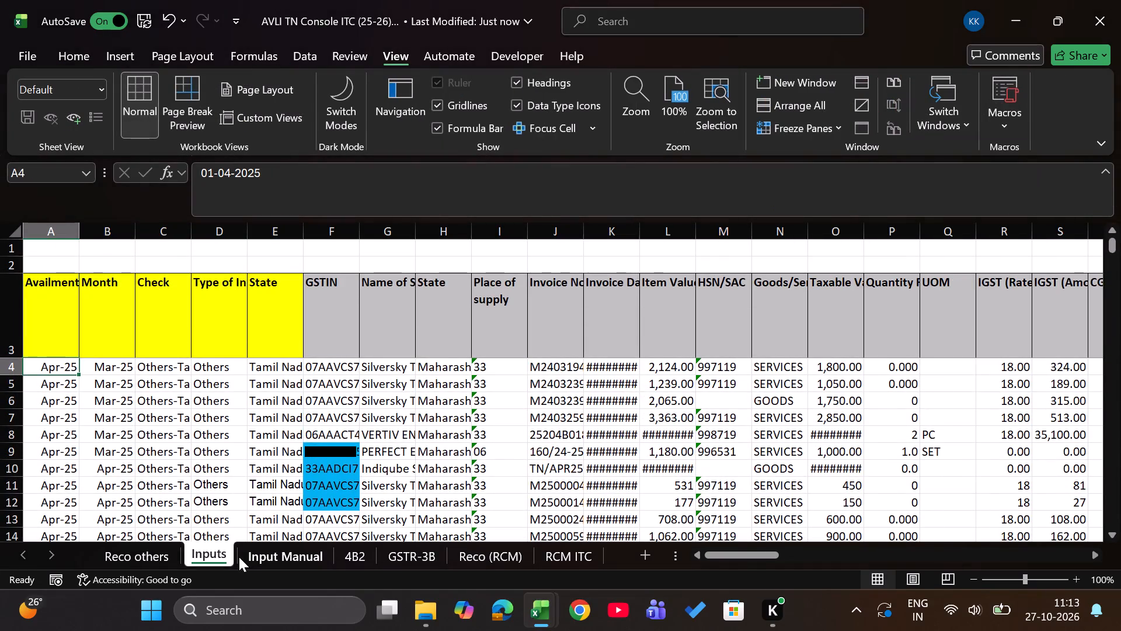
key(Down)
key(Down)
key(Down)
key(Down)
key(Down)
key(Up)
key(Up)
key(Up)
key(Up)
key(Up)
key(Up)
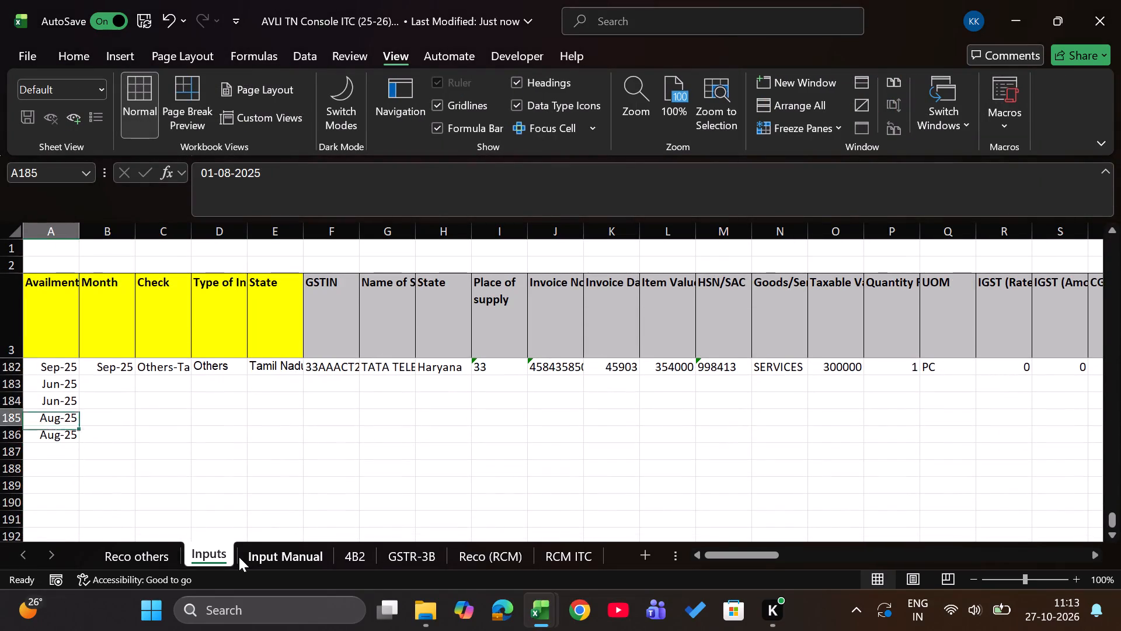
key(Up)
key(Up)
key(Right)
key(Right)
key(ctrl+Page_Down)
key(Right)
key(Right)
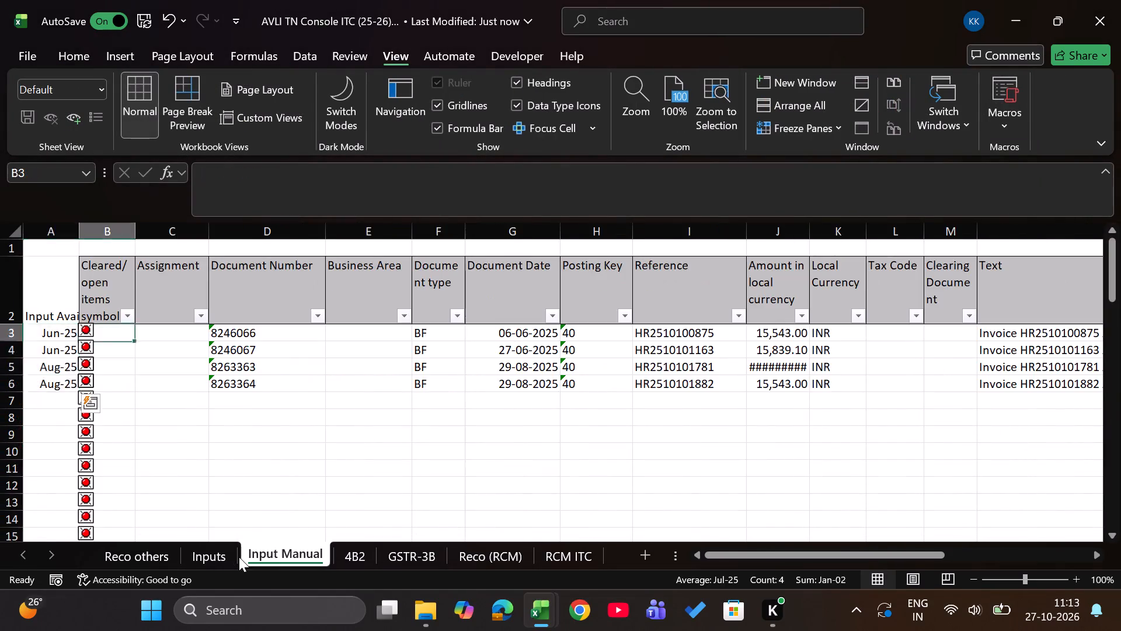
key(Right)
key(ctrl+shift+Down)
key(ctrl+c)
key(ctrl+Page_Up)
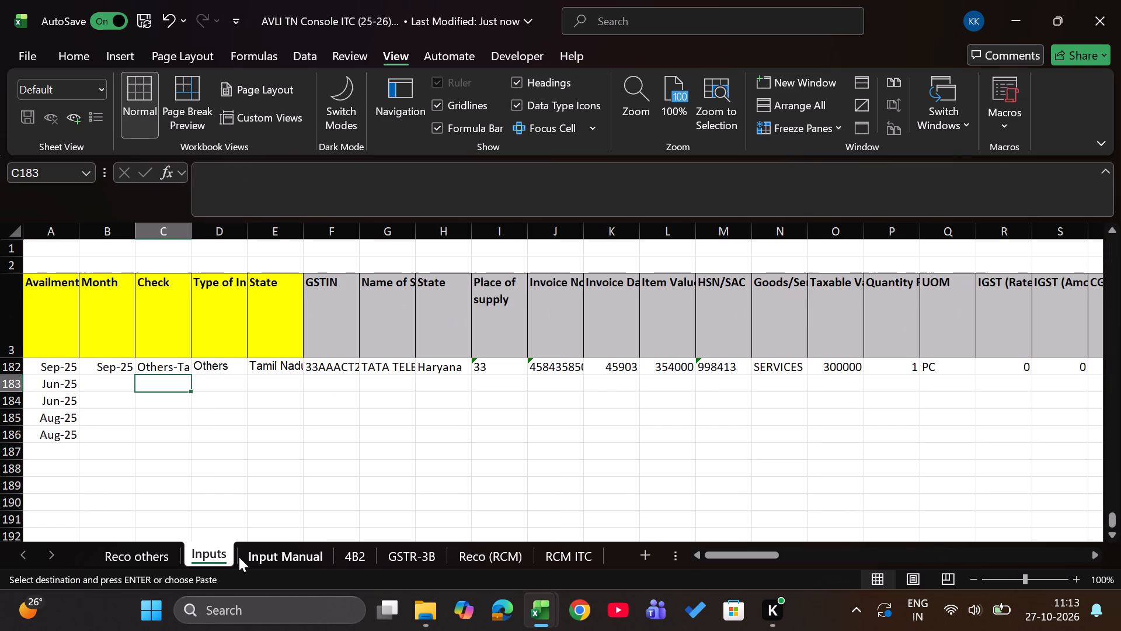
key(Right)
key(Right)
key(Right)
key(Right)
key(Right)
key(Right)
key(Right)
key(Right)
key(Left)
key(Return)
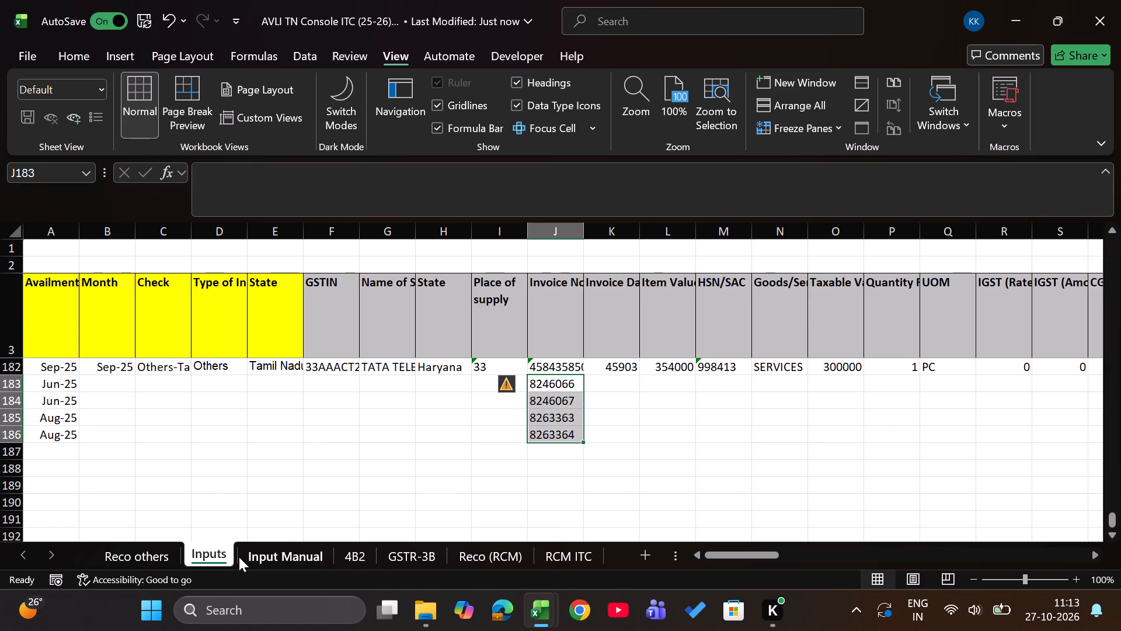
Copy the document dates G3:G6 from Input Manual into the Invoice Date column of Inputs, starting at K183.
key(ctrl+Page_Down)
key(Right)
key(Right)
key(Right)
key(Escape)
key(Right)
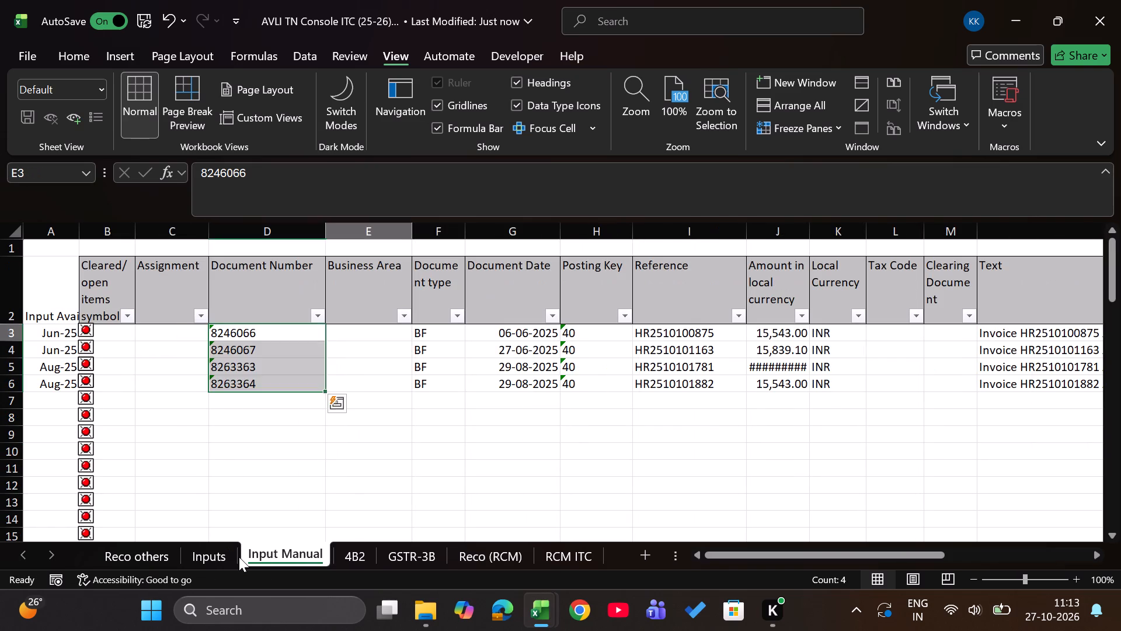
key(Right)
key(Right)
key(Right)
key(Left)
key(ctrl+shift+Down)
key(ctrl+c)
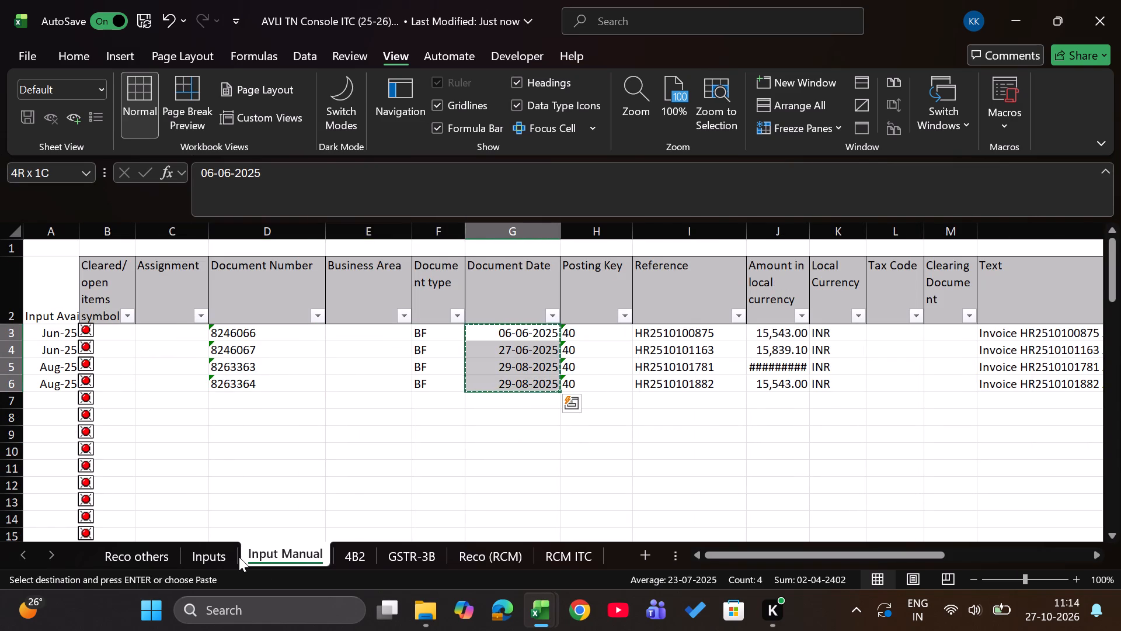
key(ctrl+Page_Up)
key(Right)
key(Escape)
key(Right)
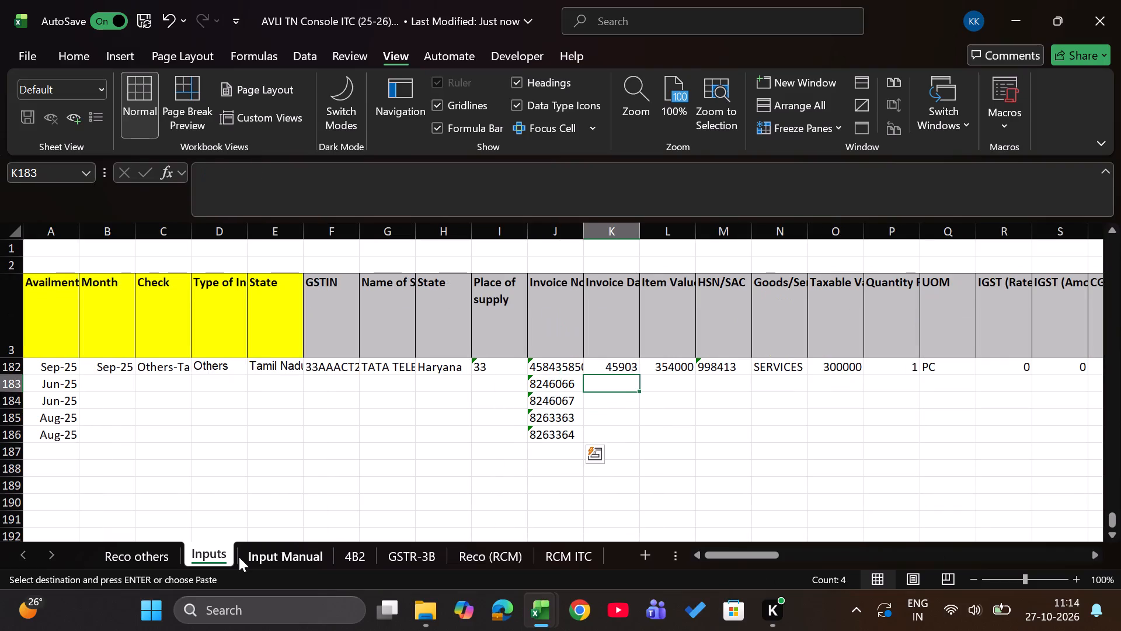
key(Return)
key(Down)
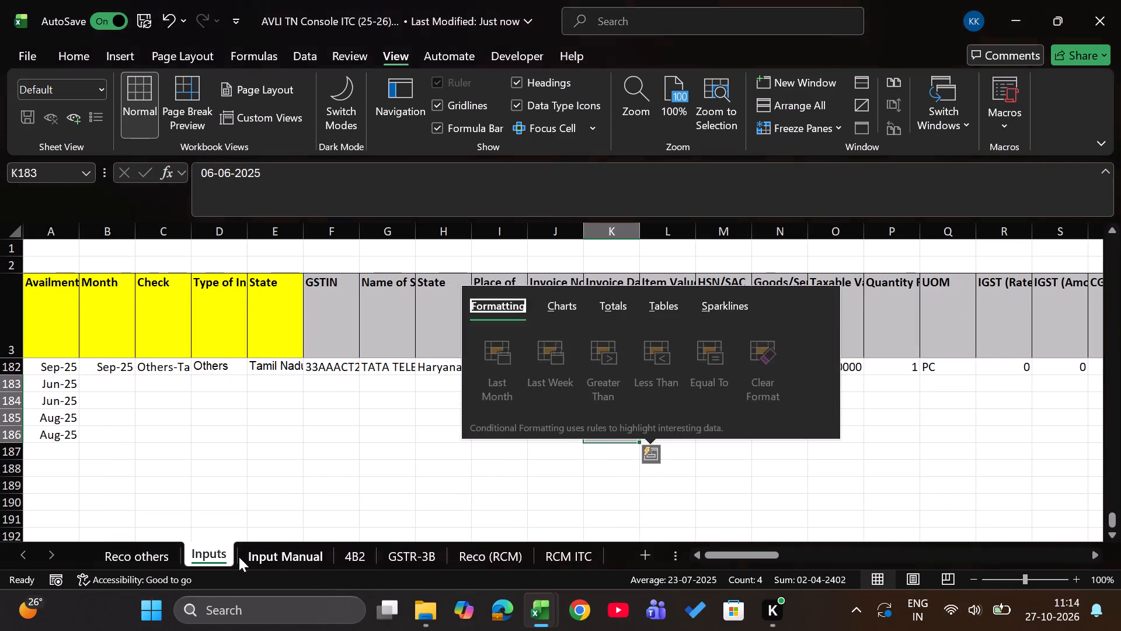
key(Escape)
Apply the format of cell K183 to the whole Invoice Date column, K4:K186, pasting formats only.
key(Up)
key(Down)
key(ctrl+c)
key(ctrl+Up)
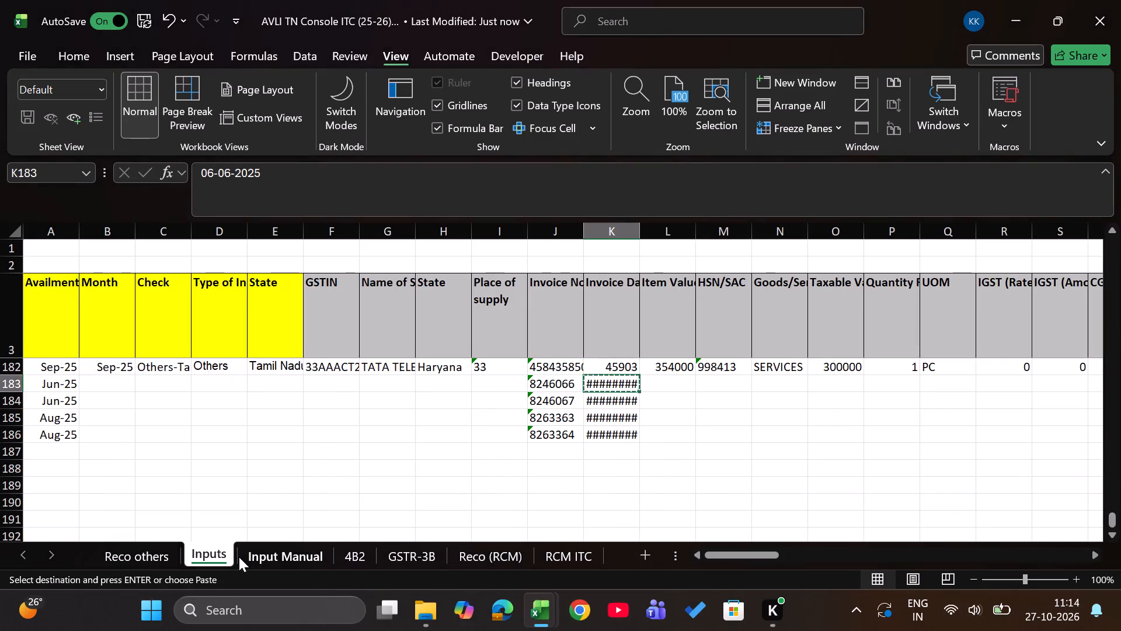
key(Down)
key(ctrl+shift+Down)
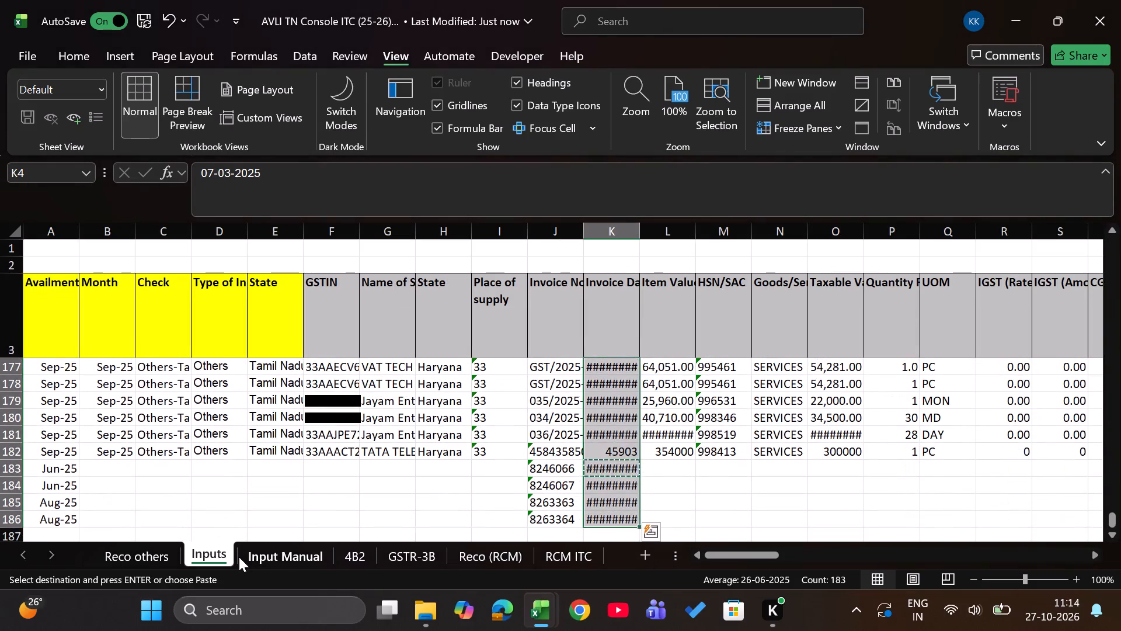
key(ctrl+alt+v)
key(t)
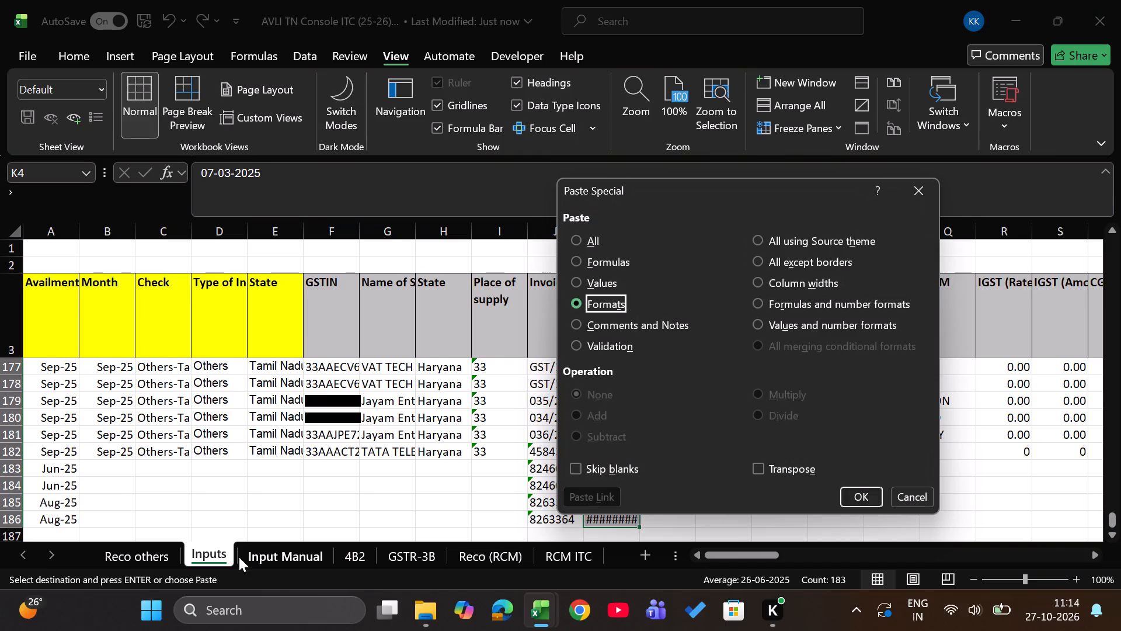
key(Return)
Select cell L183, the first empty Item Value cell beside the newly added invoice dates.
key(Right)
key(Right)
key(Left)
key(Left)
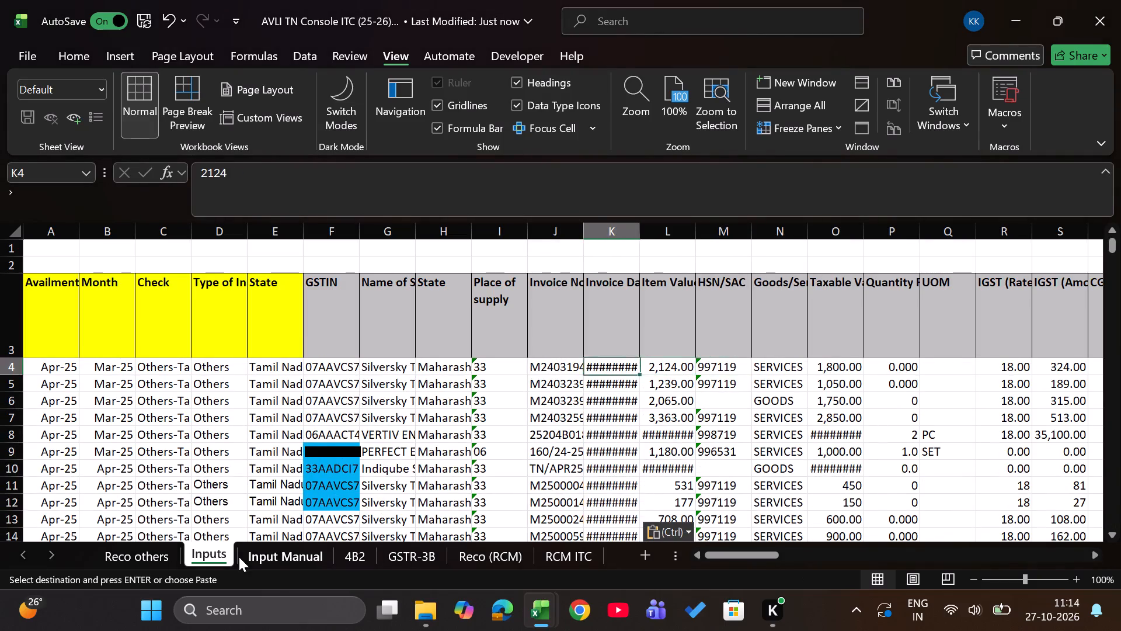
key(ctrl+Down)
key(Right)
key(Right)
key(Up)
key(Up)
key(Up)
key(Left)
Switch to the AVLI MP Console ITC (25-26) workbook and close it.
key(alt+Tab)
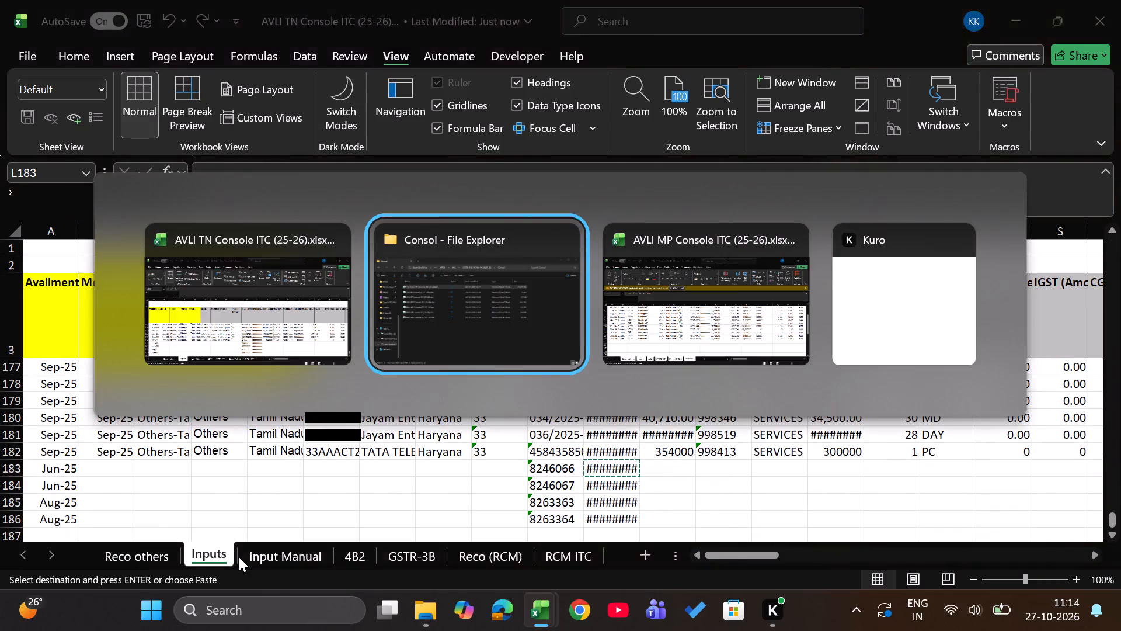
key(alt+Tab)
key(alt+Tab)
key(Right)
key(Right)
key(Right)
key(Right)
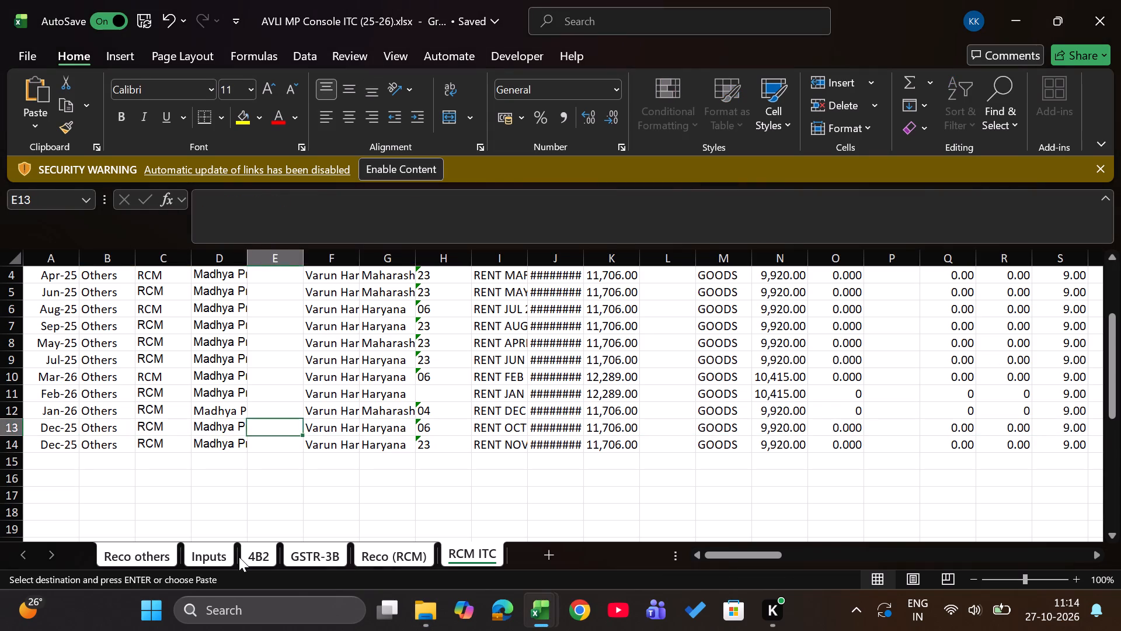
key(Right)
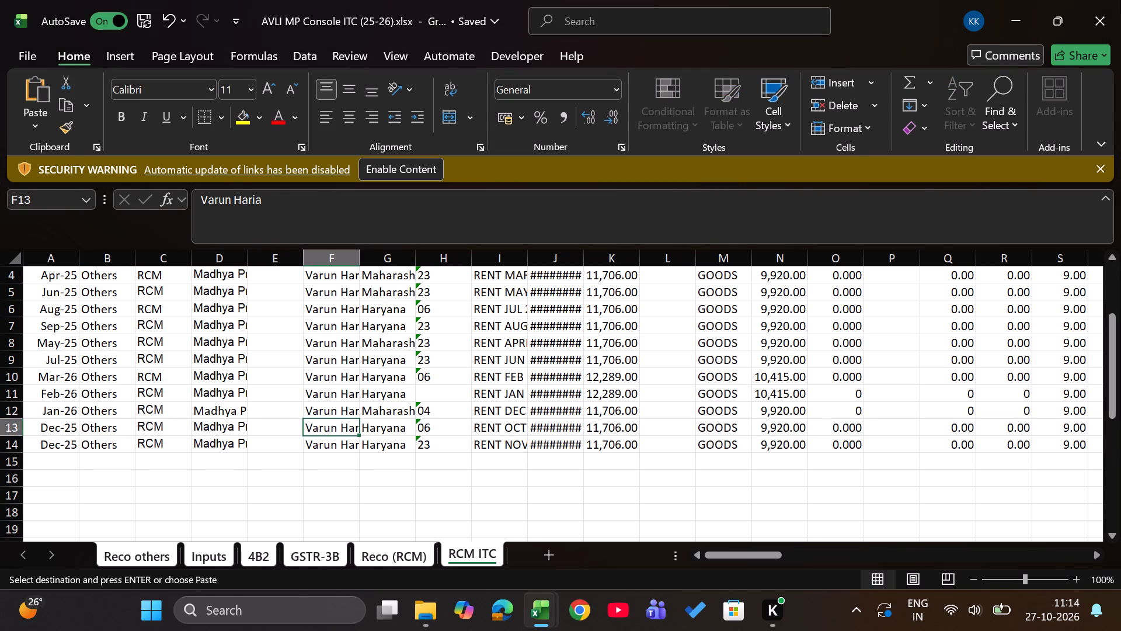
click(1120, 1)
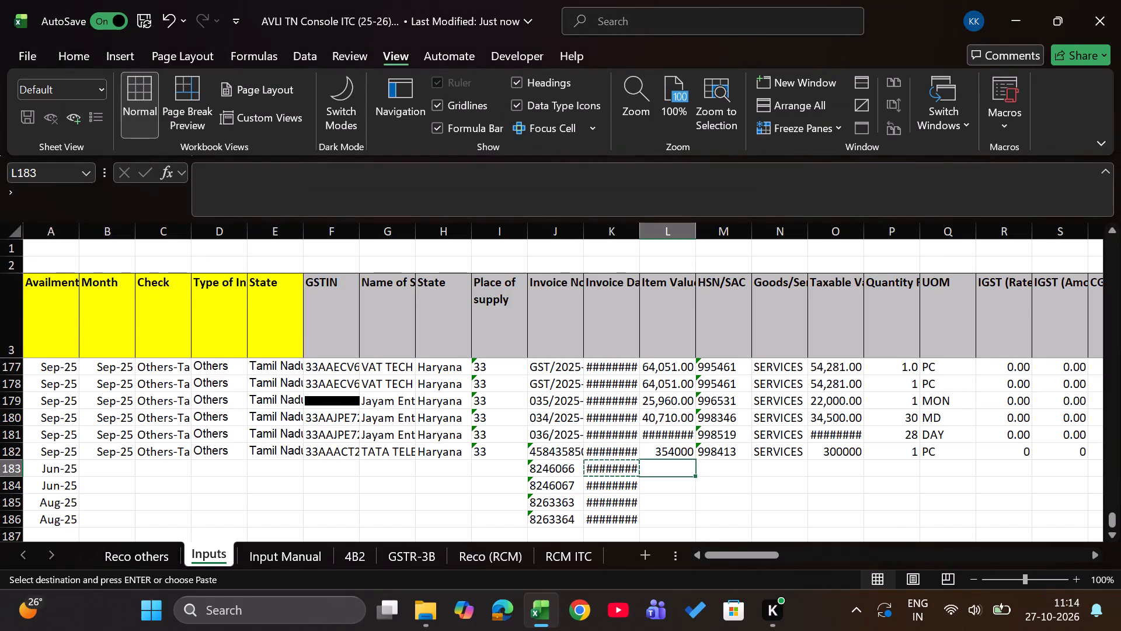
Copy the references I3:I6 from Input Manual into the unlabelled column after SGST in Inputs, starting at CQ183.
key(ctrl+Page_Down)
key(Right)
key(Right)
key(Right)
key(Left)
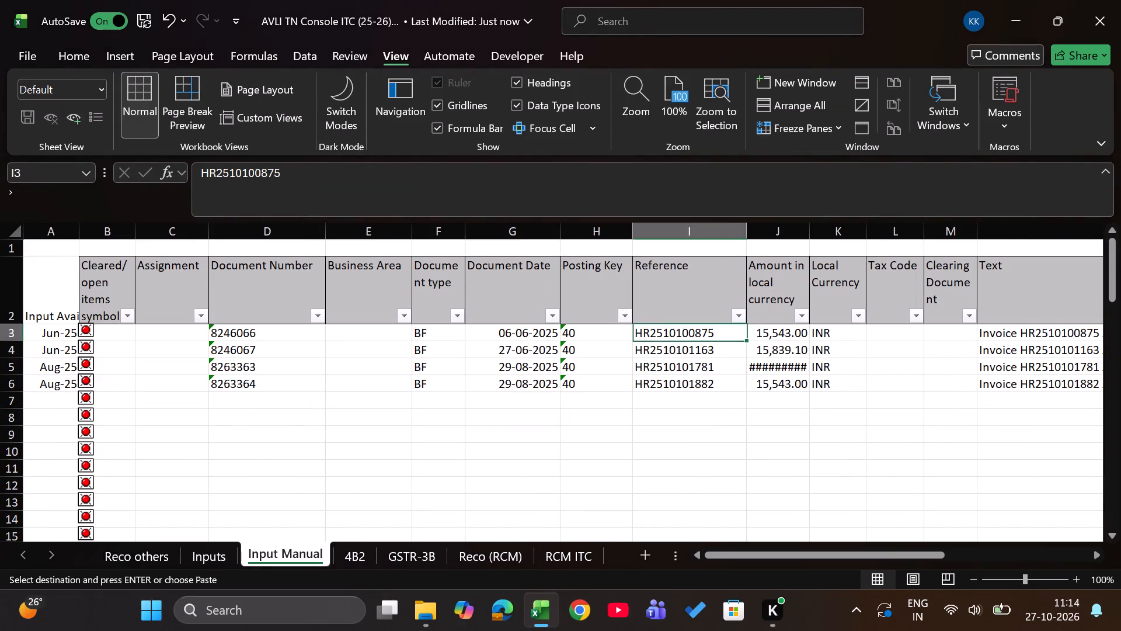
key(ctrl+shift+Down)
key(ctrl+c)
key(ctrl+Page_Up)
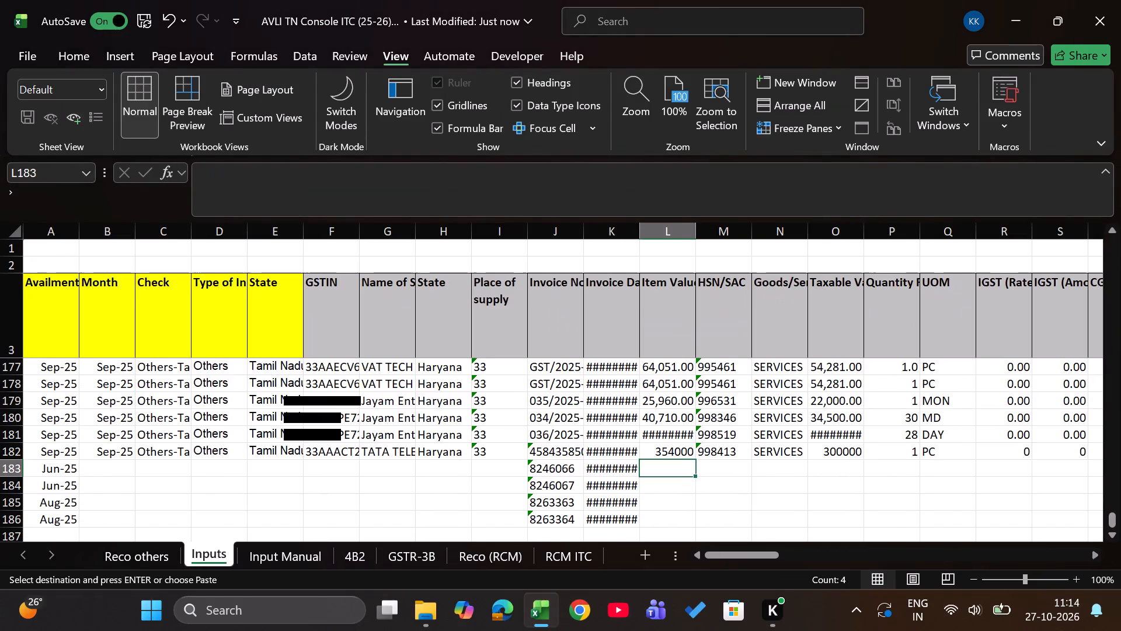
key(Right)
key(Right)
key(Right)
key(Right)
key(Right)
key(Right)
key(Right)
key(Right)
key(Right)
key(Right)
key(Right)
key(Right)
key(Right)
key(Right)
key(Right)
key(Right)
key(Right)
key(Right)
key(Right)
key(Right)
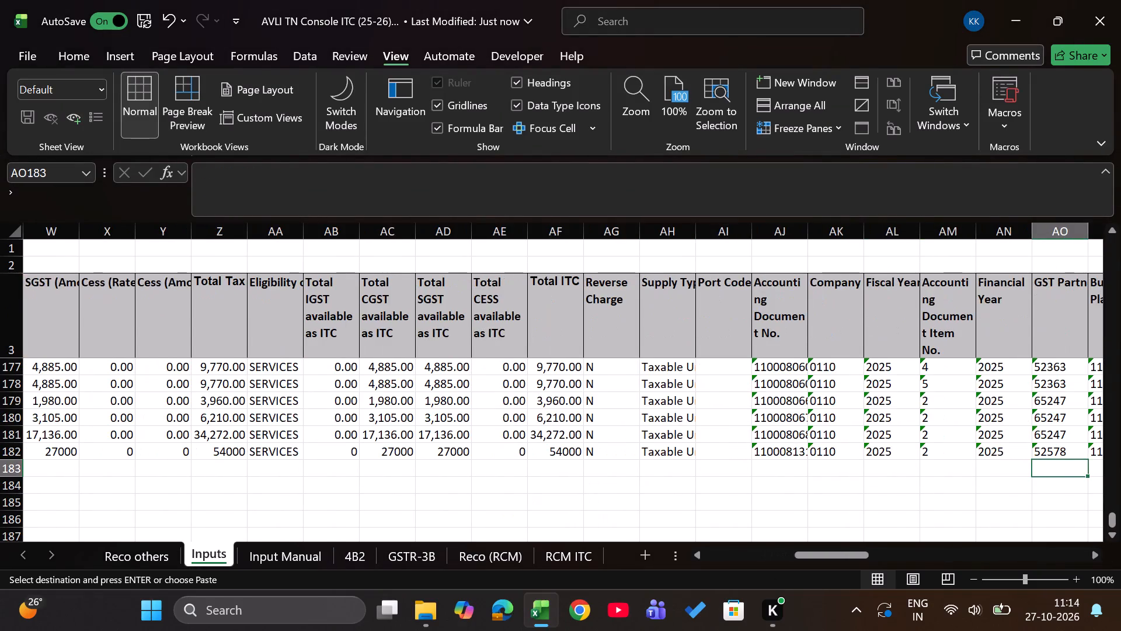
key(Right)
key(Right)
key(Right)
key(Right)
key(Right)
key(Right)
key(Right)
key(Right)
key(Right)
key(Right)
key(Right)
key(Right)
key(Right)
key(Right)
key(Right)
key(Right)
key(Right)
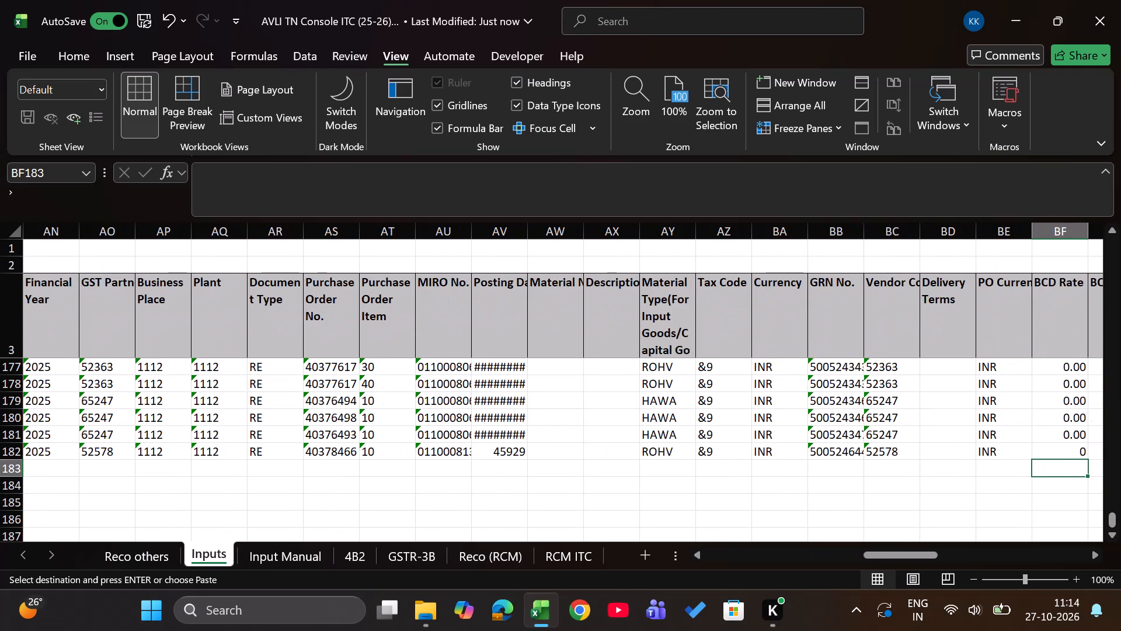
key(Right)
key(Right)
key(Right)
key(Right)
key(Right)
key(Right)
key(Right)
key(Right)
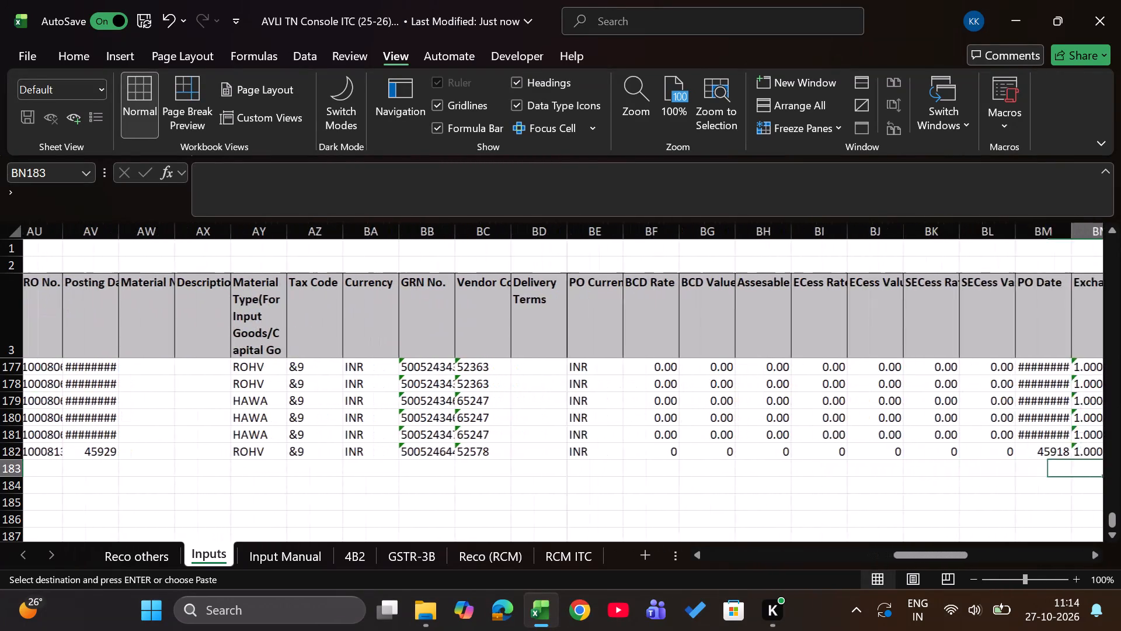
key(Right)
key(Right)
key(Right)
key(Right)
key(Right)
key(Right)
key(Right)
key(Right)
key(Right)
key(Right)
key(Right)
key(Right)
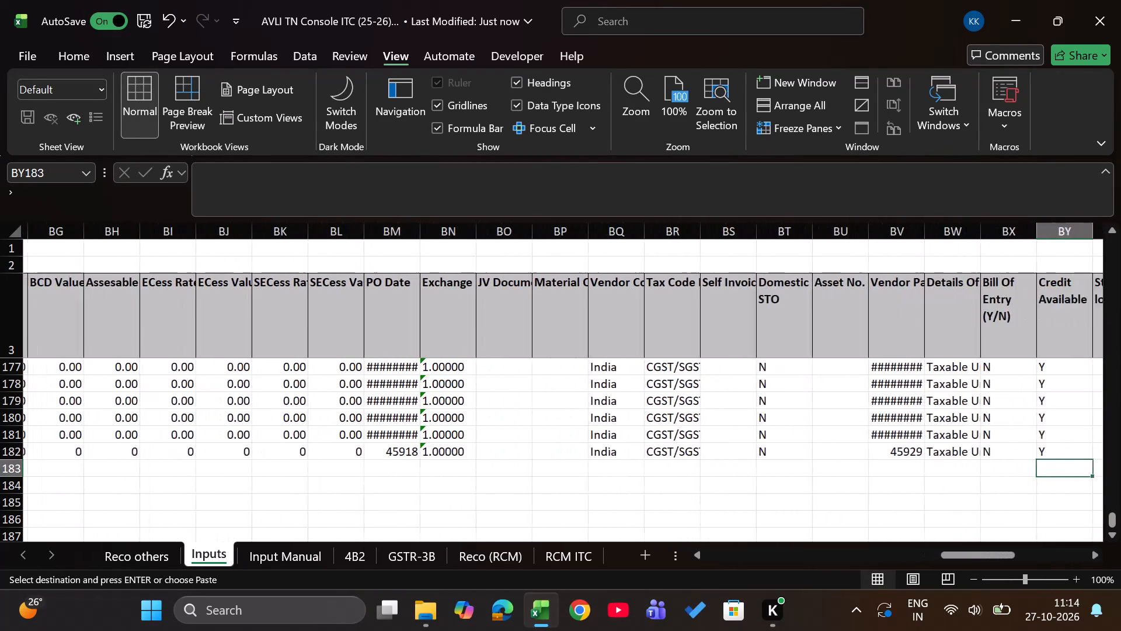
key(Right)
key(Left)
key(Left)
key(Left)
key(Left)
key(Left)
key(Right)
key(Right)
key(Right)
key(Right)
key(Right)
key(Right)
key(Right)
key(Right)
key(Right)
key(Right)
key(Right)
key(Right)
key(Right)
key(Right)
key(Right)
key(Right)
key(Right)
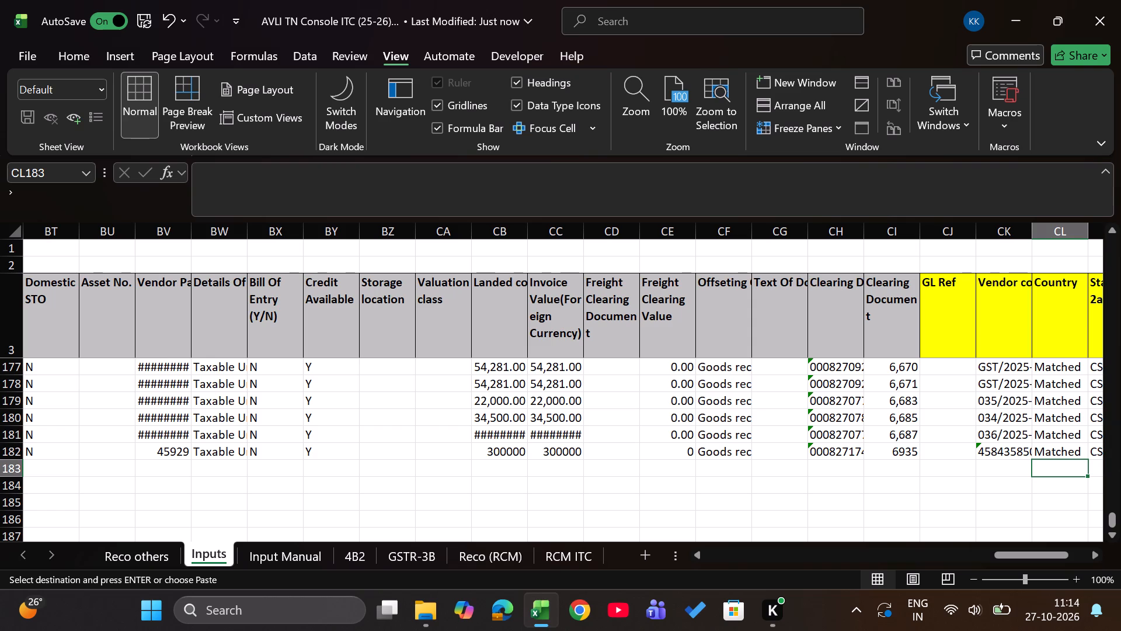
key(Left)
key(Left)
key(Left)
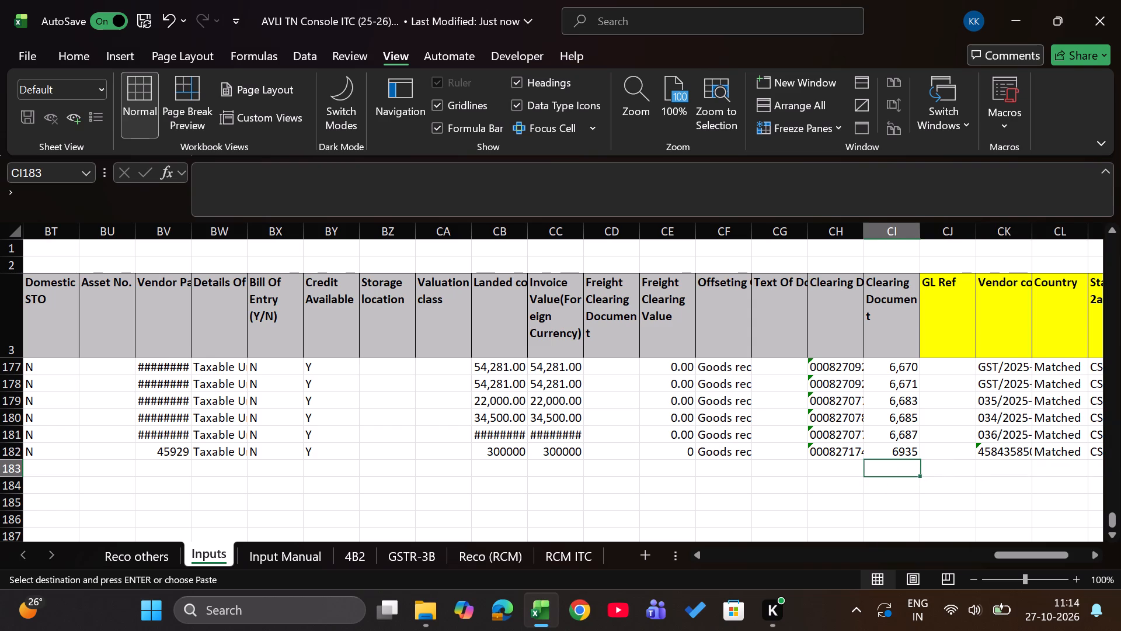
key(Right)
key(Right)
key(Right)
key(Right)
key(Right)
key(Right)
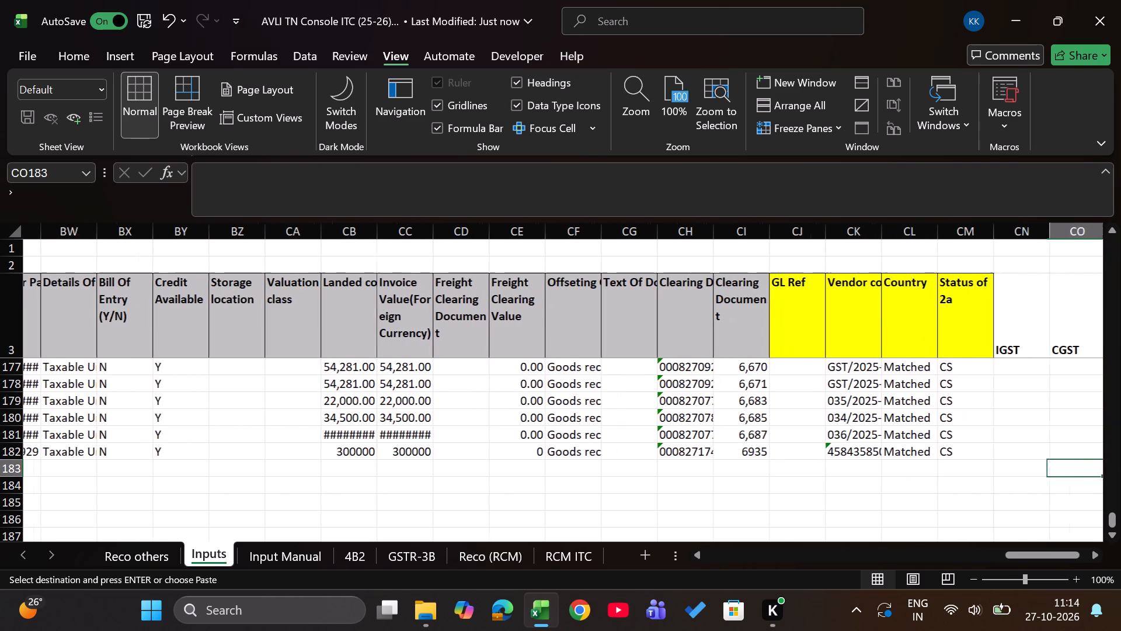
key(Left)
key(Left)
key(Left)
key(Left)
key(Left)
key(Right)
key(Right)
key(Right)
key(Right)
key(Right)
key(Right)
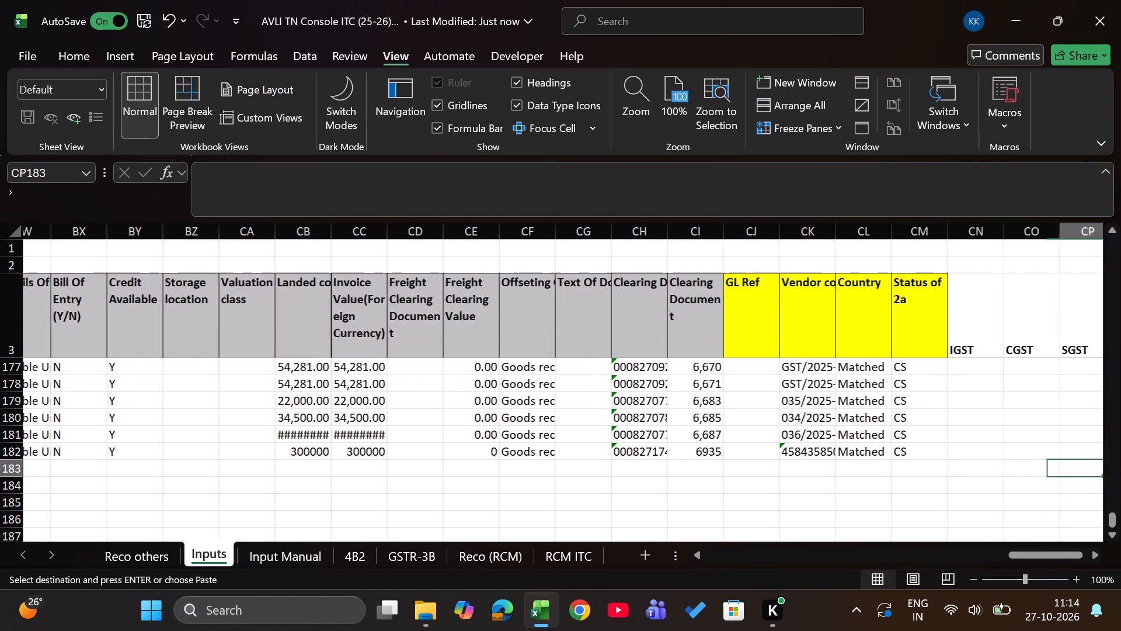
key(Right)
key(Return)
Copy the local-currency amounts J3:J6 from Input Manual into the IGST (Amount) column of Inputs, starting at S183.
key(Left)
key(Left)
key(Left)
key(Left)
key(Left)
key(Left)
key(Left)
key(Left)
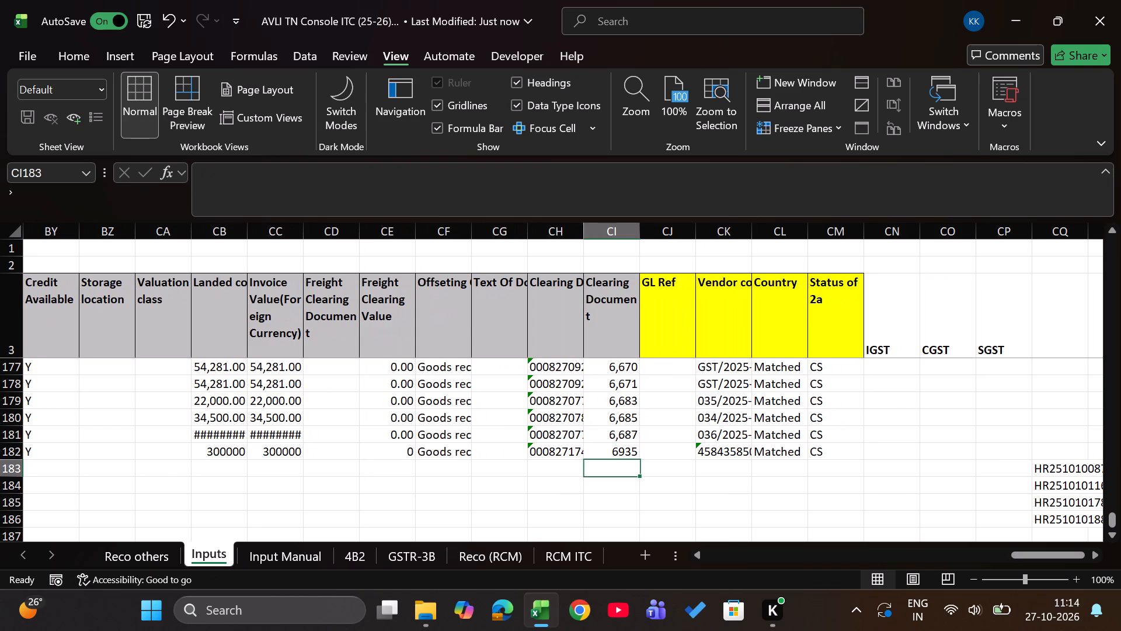
key(ctrl+Left)
key(Right)
key(Right)
key(Right)
key(Right)
key(Right)
key(Right)
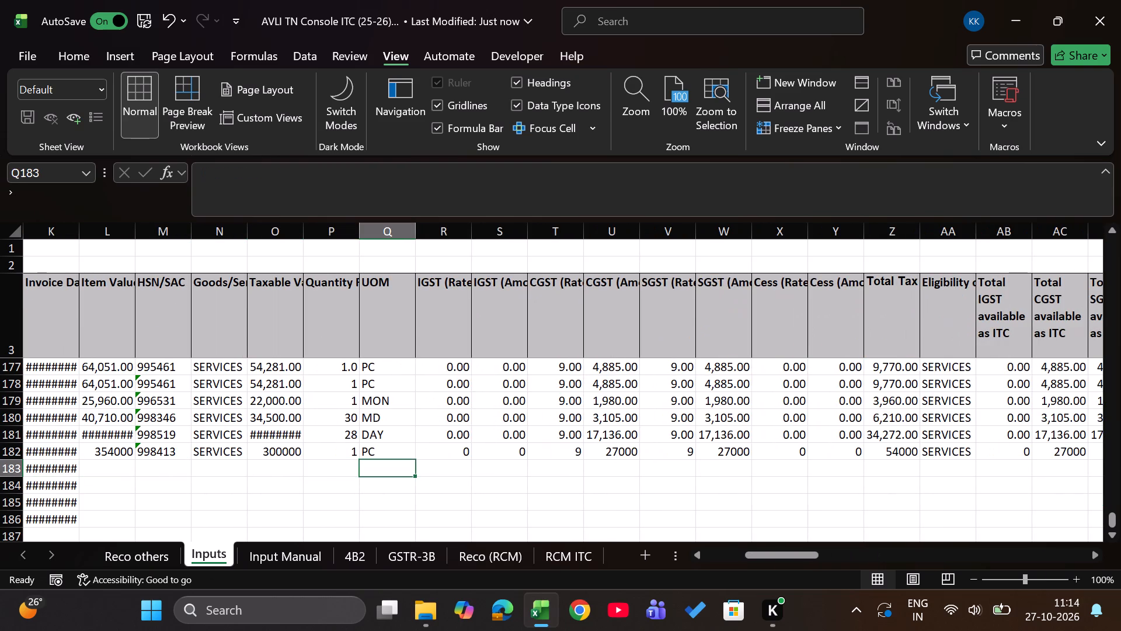
key(ctrl+Page_Down)
key(Right)
key(Right)
key(Right)
key(Right)
key(Right)
key(Right)
key(Right)
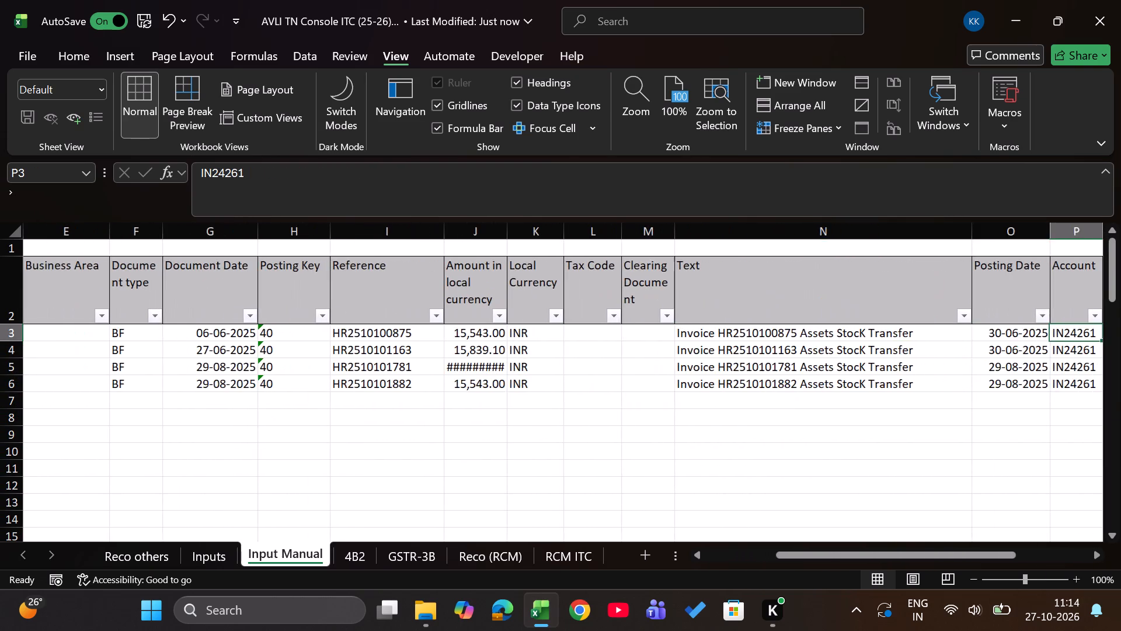
key(Right)
key(Right)
key(Left)
key(Left)
key(Left)
key(Left)
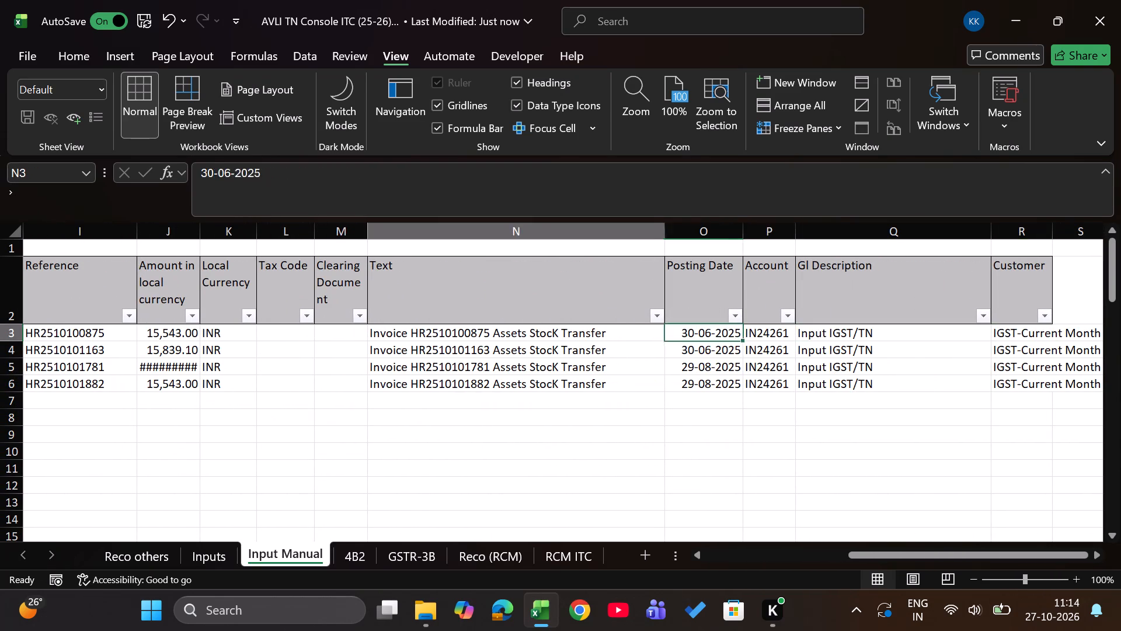
key(Left)
key(Left)
key(Left)
key(Left)
key(ctrl+shift+Down)
key(ctrl+c)
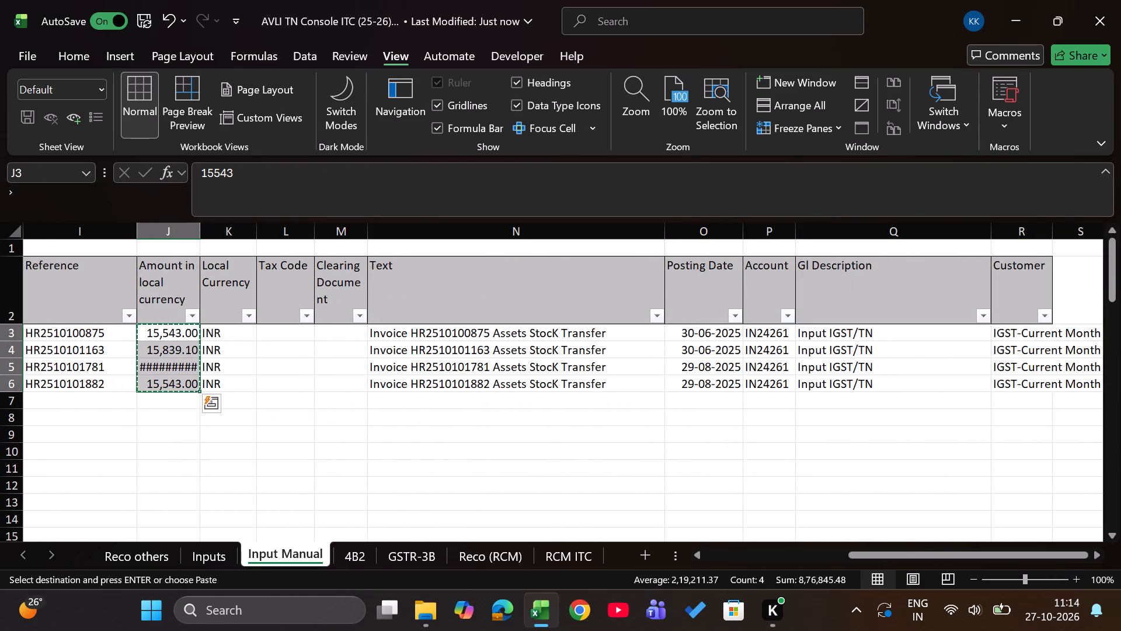
key(ctrl+Page_Up)
key(Right)
key(Right)
key(Right)
key(Right)
key(Right)
key(Left)
key(Left)
key(Left)
key(Left)
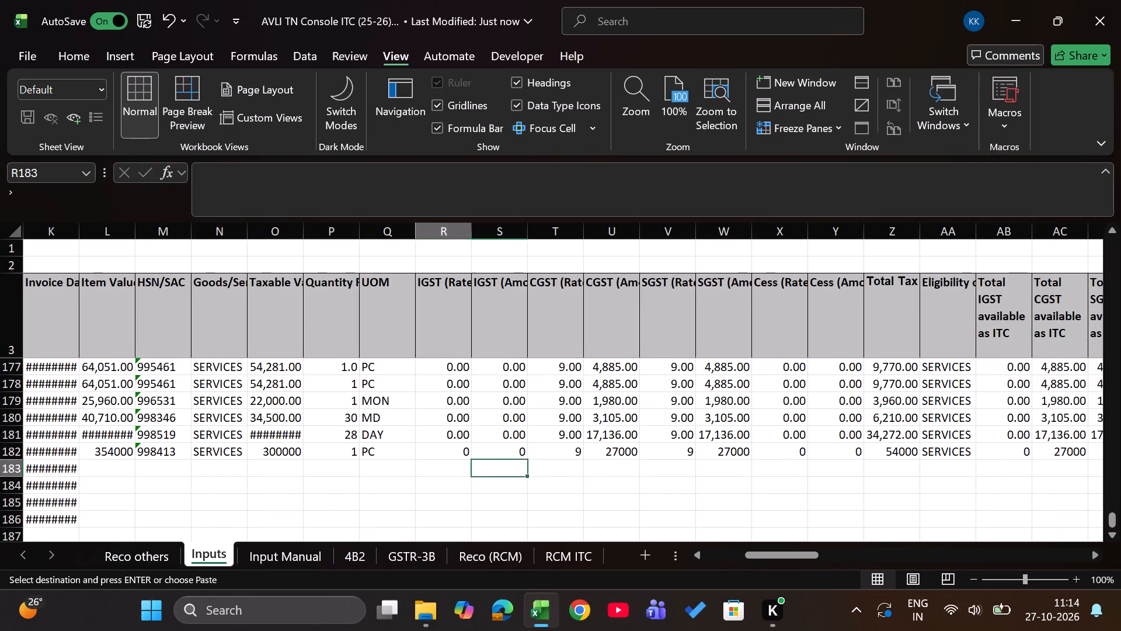
key(Right)
key(Return)
Copy the IGST amounts S183:S186 into the Total IGST available as ITC column, starting at AB183.
key(ctrl+c)
key(Right)
key(Right)
key(Right)
key(Right)
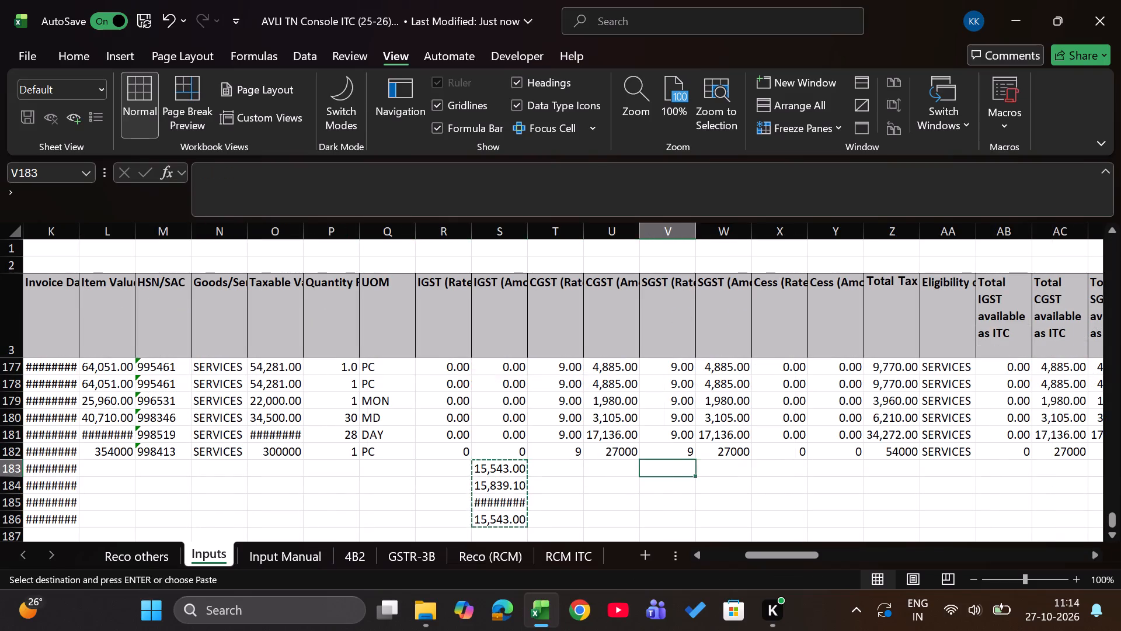
key(Right)
key(Right)
key(Right)
key(Right)
key(Right)
key(Return)
Return to cell A1 at the start of the Inputs sheet.
key(Left)
key(Left)
key(Left)
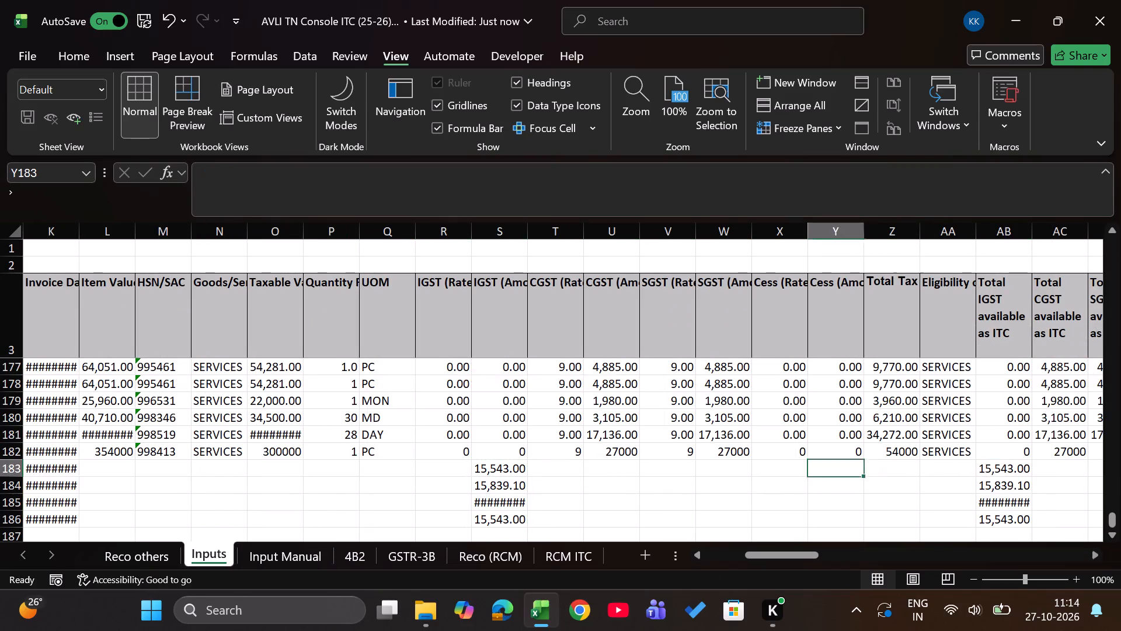
key(Left)
key(Left)
key(Left)
key(ctrl+Left)
key(ctrl+Left)
key(ctrl+Left)
key(ctrl+Left)
key(ctrl+Left)
key(ctrl+Left)
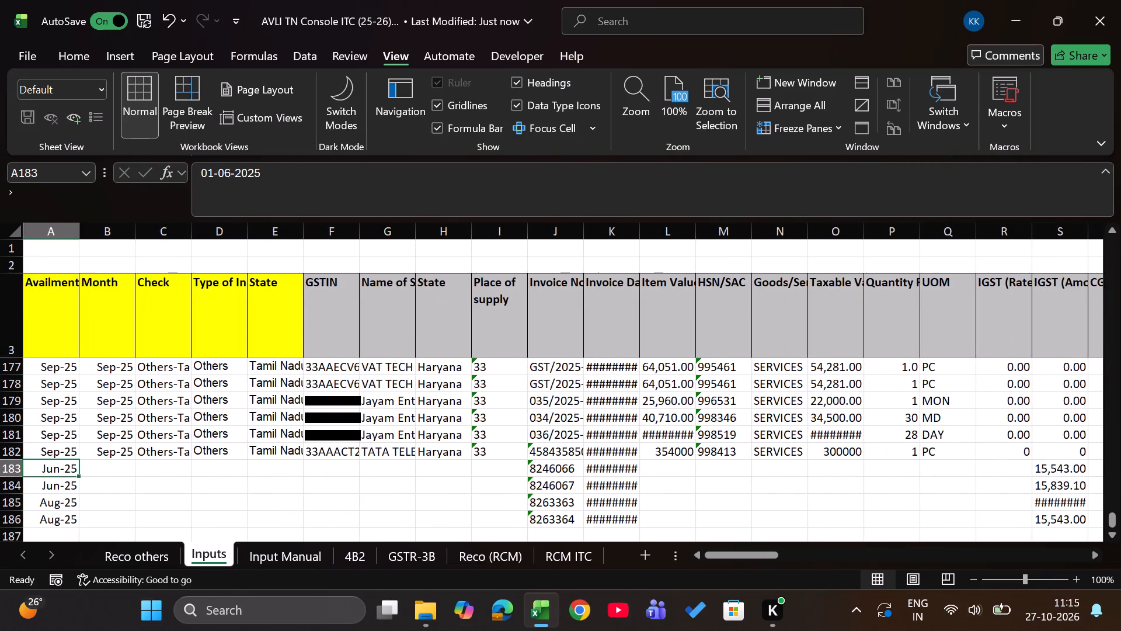
key(ctrl+Up)
key(ctrl+Up)
key(ctrl+Left)
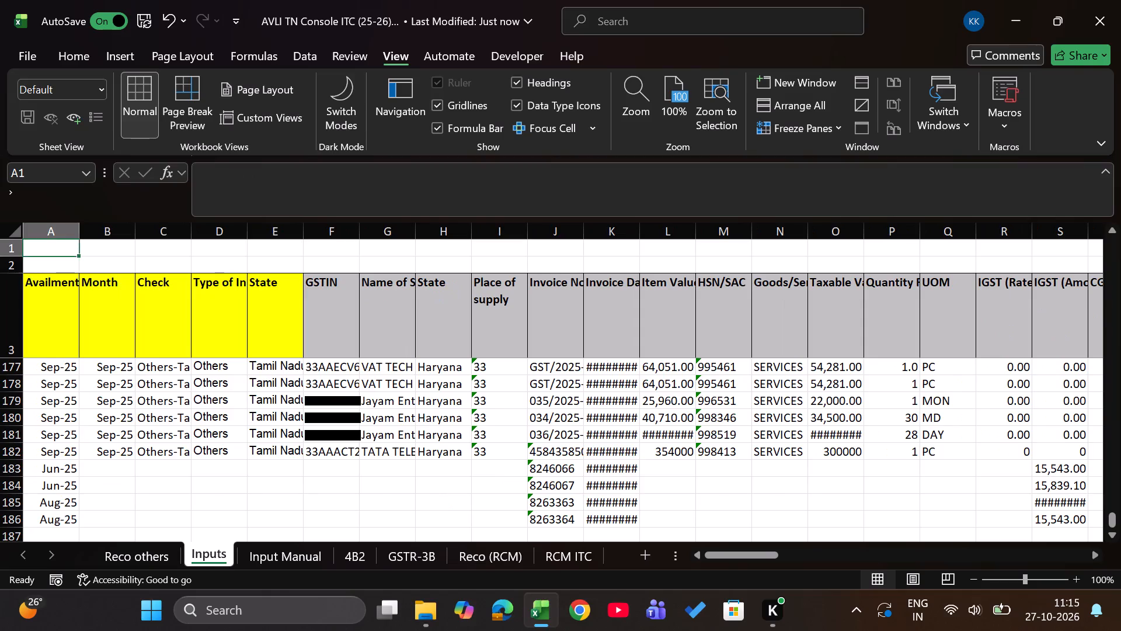
On the Reco others sheet, clear the 4A5 - 4B2 tax figures for Apr-25 to Mar-26 in C4:E15.
key(ctrl+Page_Up)
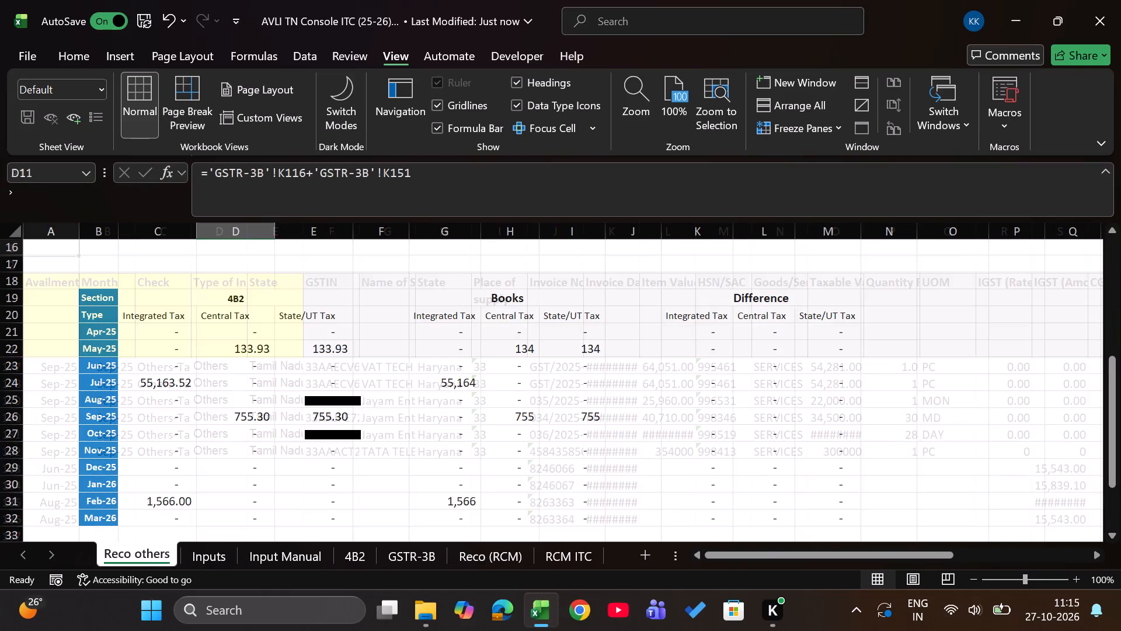
key(Left)
key(Left)
key(Left)
key(Left)
key(Up)
key(Up)
key(Up)
key(Up)
key(Up)
key(Up)
key(Up)
key(Up)
key(Up)
key(Up)
key(Up)
key(Up)
key(Up)
key(Up)
key(Up)
key(Up)
key(Up)
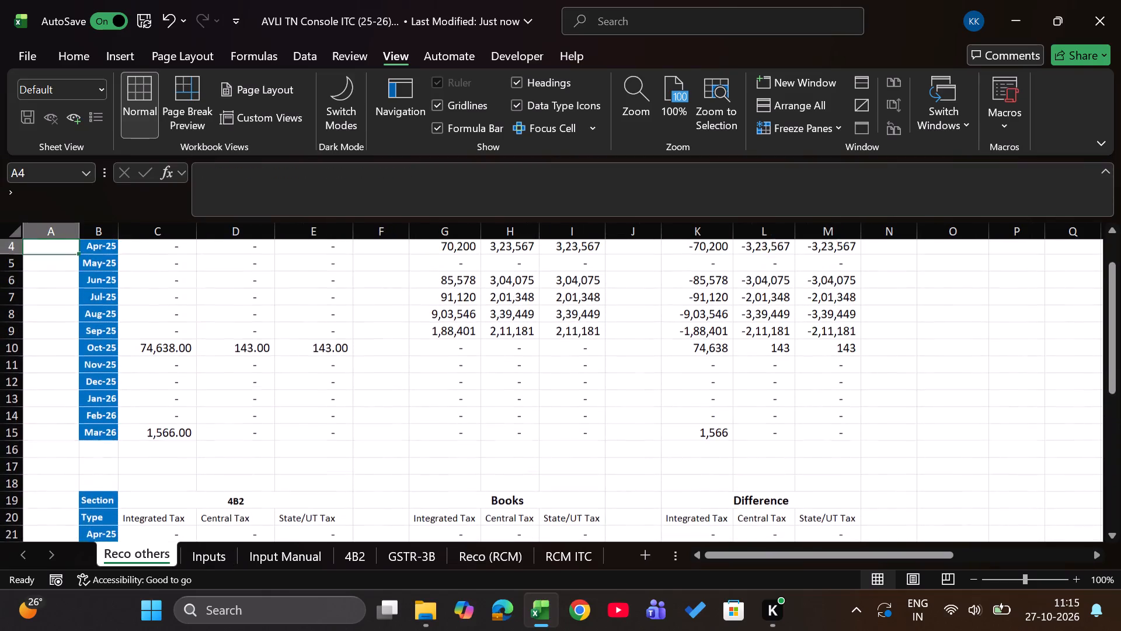
key(Right)
key(Right)
key(Right)
key(Down)
key(Down)
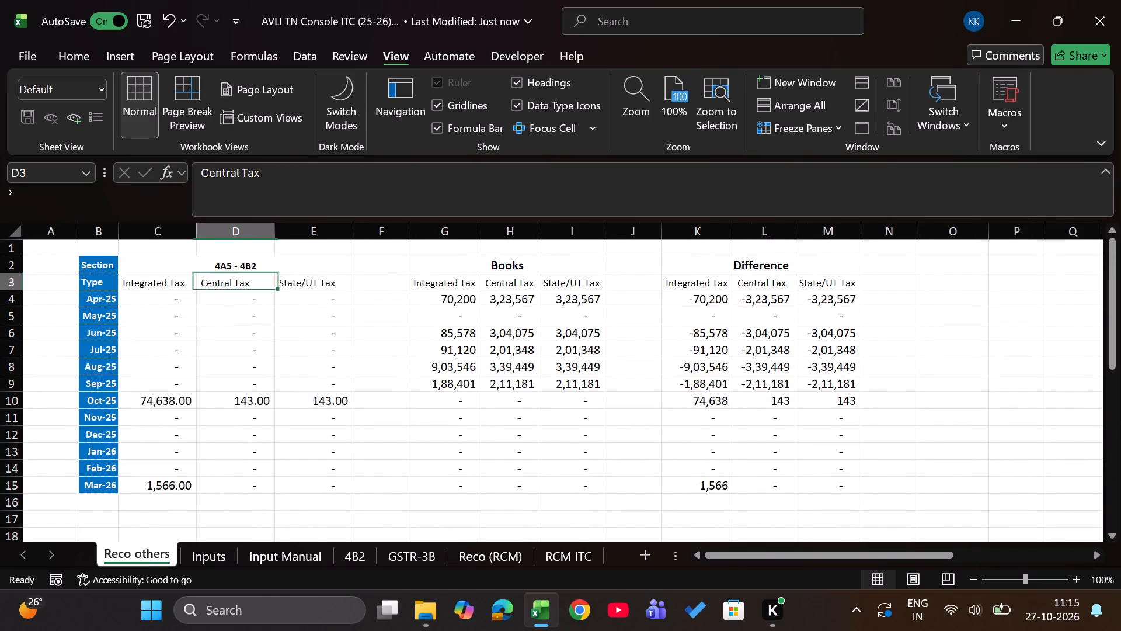
key(Down)
key(Left)
key(ctrl+shift+Right)
key(ctrl+shift+Down)
key(Delete)
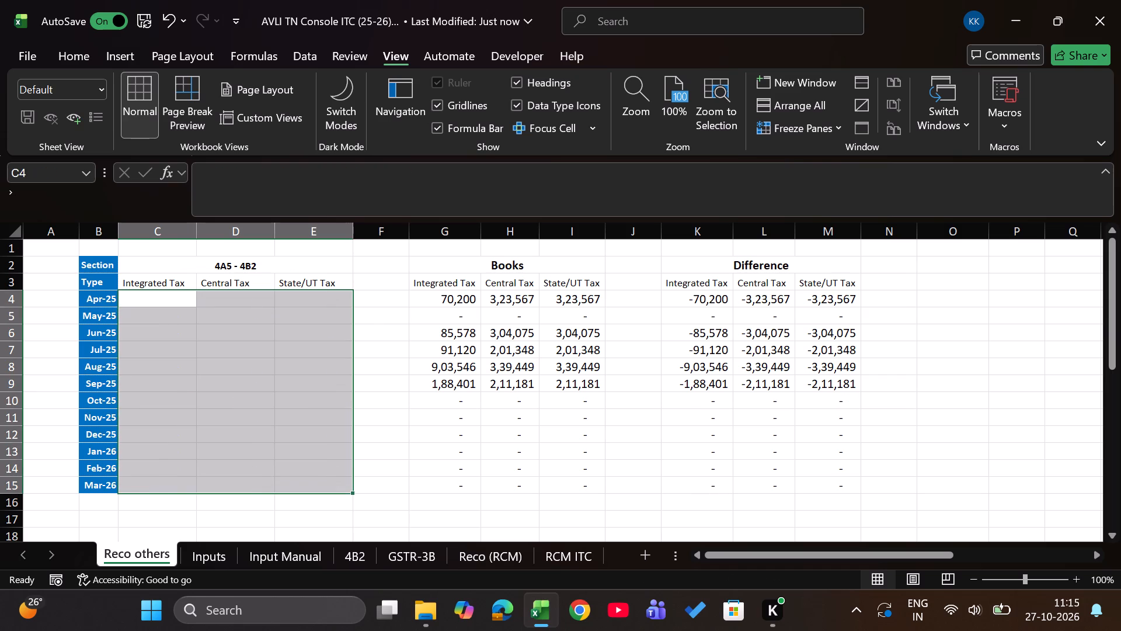
Clear the 4B2 table's Integrated, Central and State/UT Tax figures for Apr-25 to Mar-26 in C21:E32.
key(Down)
key(Down)
key(Down)
key(Down)
key(Down)
key(Down)
key(Down)
key(Down)
key(Down)
key(Down)
key(Down)
key(Down)
key(Down)
key(Down)
key(Down)
key(Down)
key(Down)
key(Down)
key(Down)
key(Down)
key(Up)
key(Up)
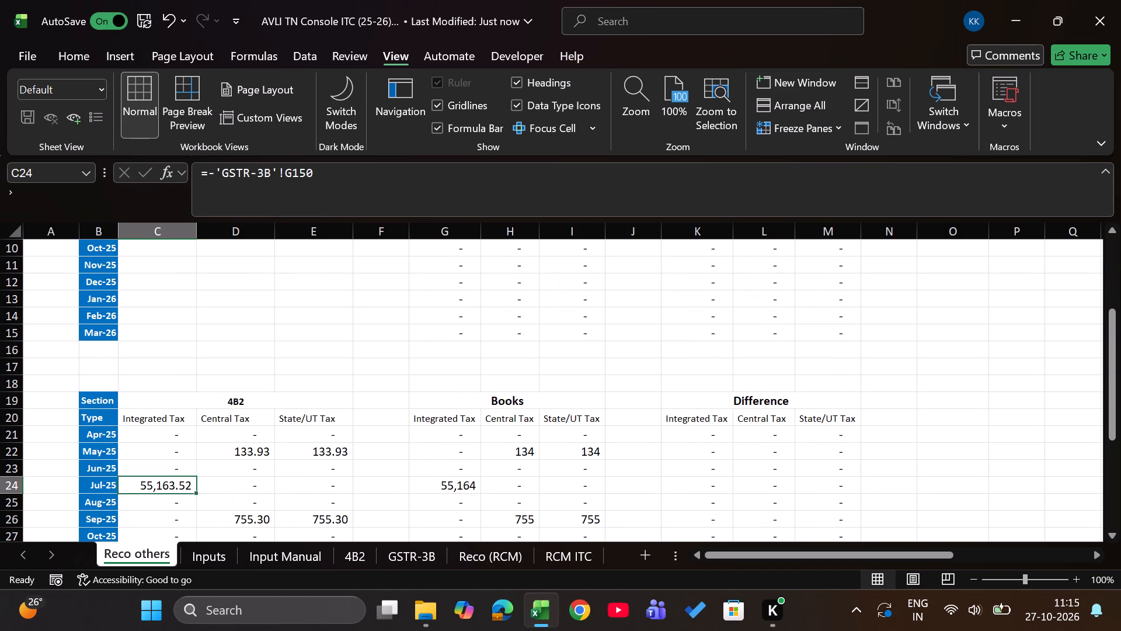
key(Up)
key(Up)
key(Up)
key(shift+Right)
key(shift+Right)
key(shift+Right)
key(ctrl+shift+Left)
key(ctrl+shift+Down)
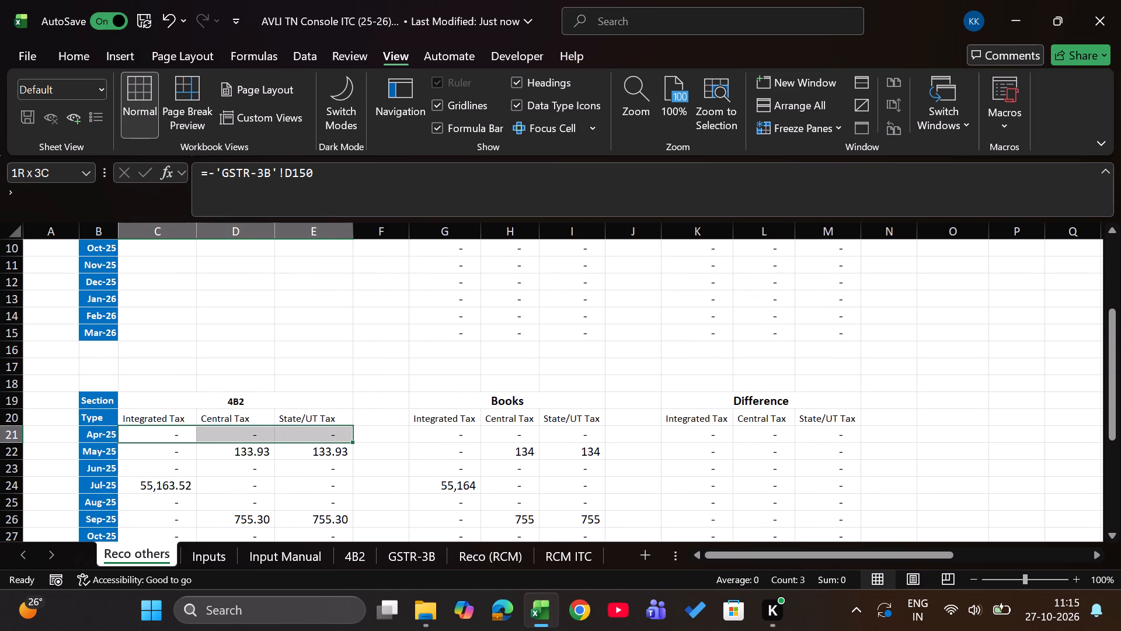
key(Delete)
Go to the empty cell O6, beside the 4A5 - 4B2 Difference table on the Reco others sheet.
key(Left)
key(Left)
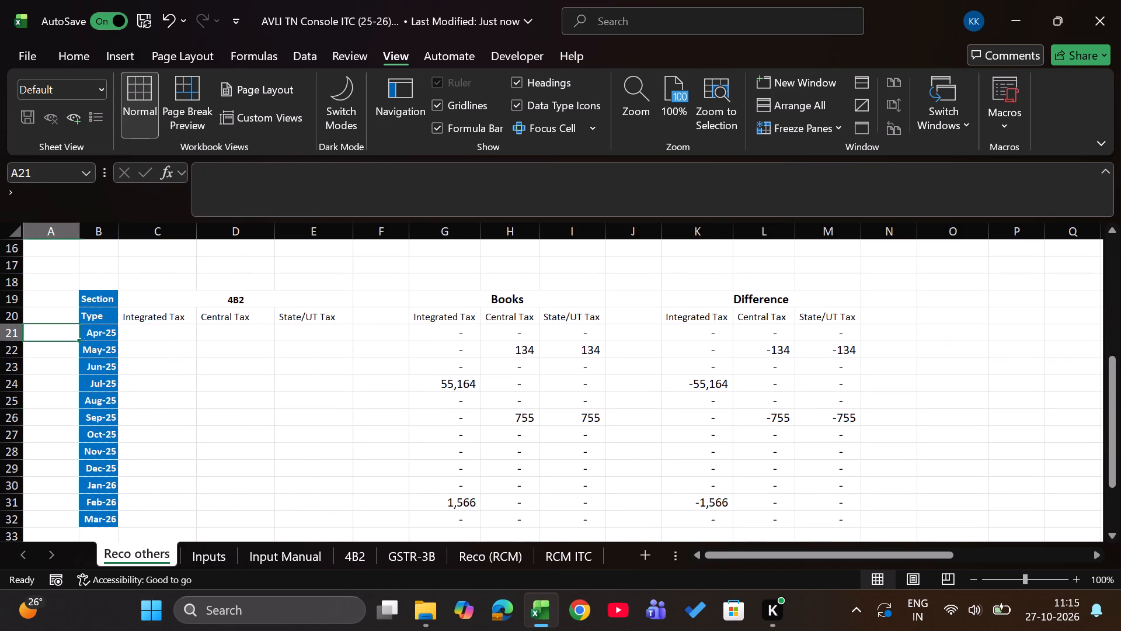
key(Left)
key(Up)
key(Up)
key(ctrl+Up)
key(Right)
key(Right)
key(Right)
key(Right)
key(Right)
key(Right)
key(Right)
key(Right)
key(Right)
key(Right)
key(Right)
key(Right)
key(Right)
key(Right)
key(Right)
key(Right)
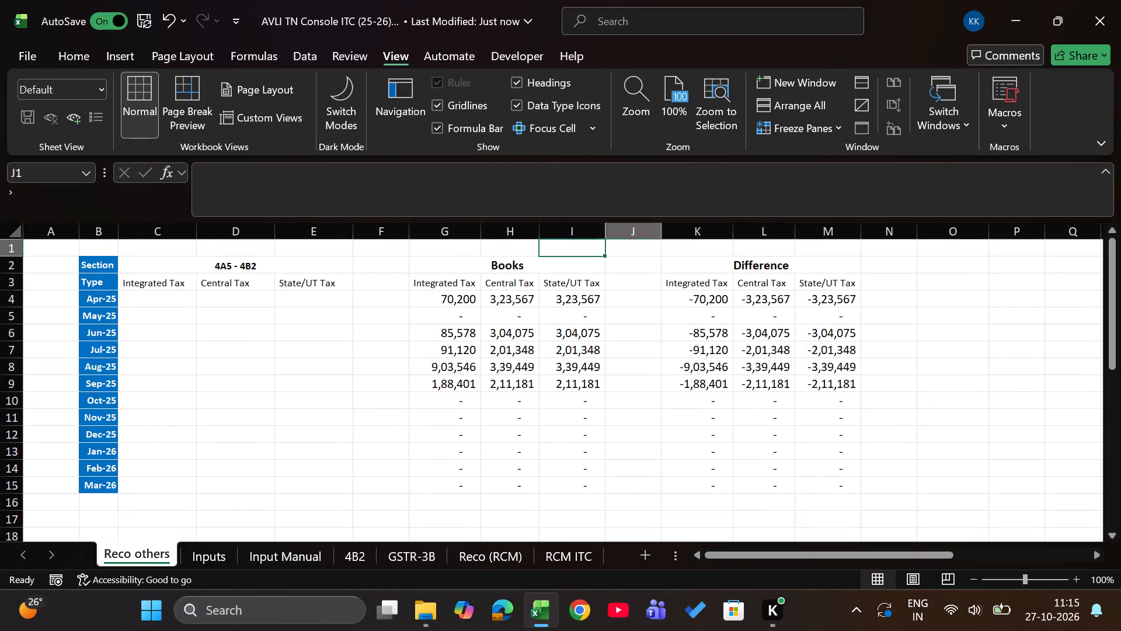
key(Down)
key(Left)
key(Left)
key(Left)
key(Down)
key(Down)
key(Down)
key(Down)
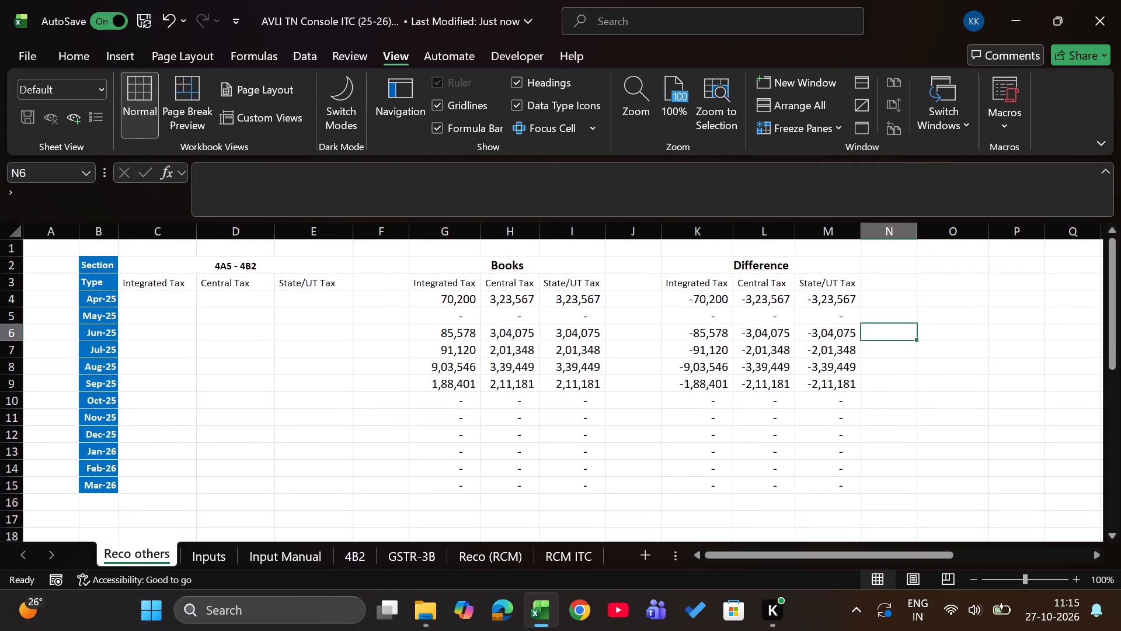
key(Right)
On the GSTR-3B sheet, change the Company GSTIN filter from Madhya Pradesh to show only Tamil Nadu.
key(ctrl+Page_Down)
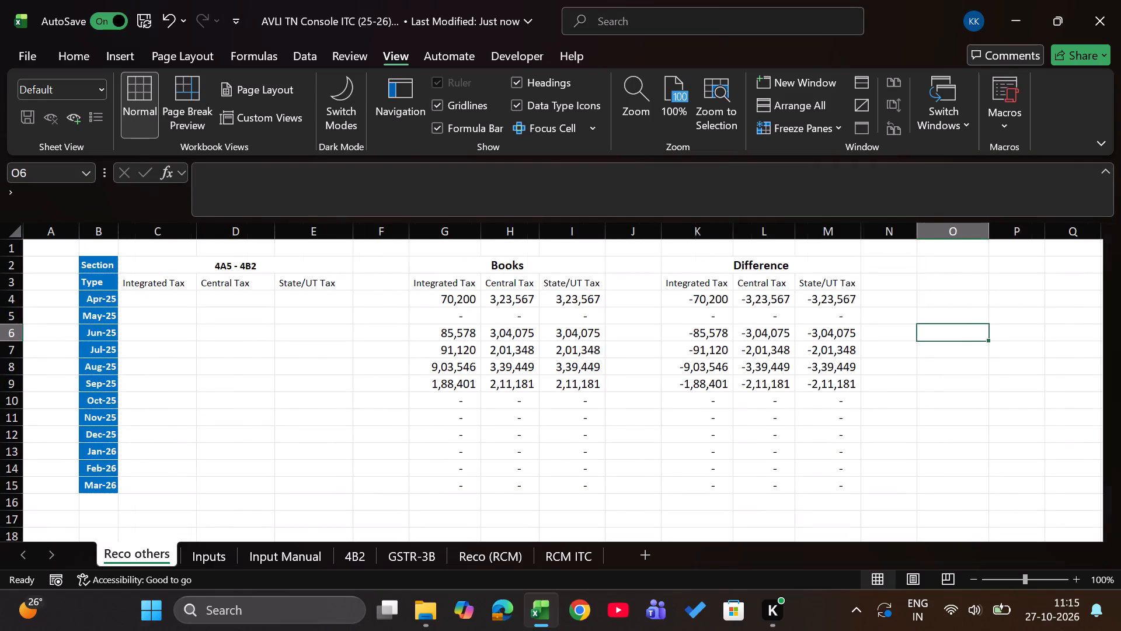
key(ctrl+Page_Down)
key(ctrl+Page_Down)
key(ctrl+Page_Down)
key(Up)
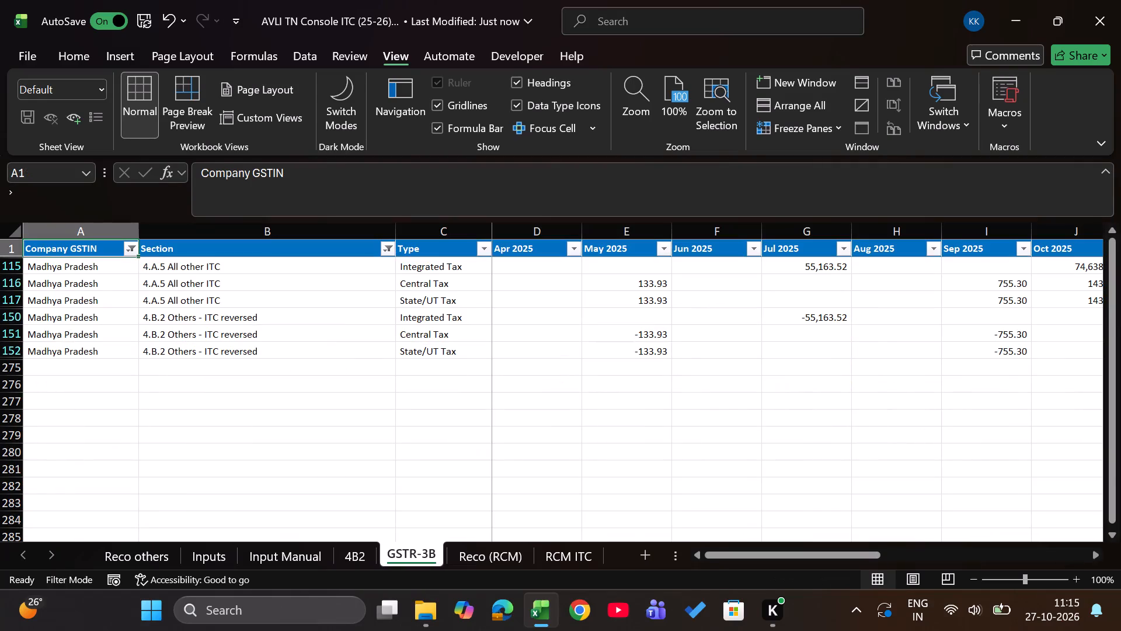
key(alt+Down)
key(alt+Down)
key(alt+Down)
key(alt+Down)
key(alt+Down)
key(alt+Down)
key(alt+Down)
key(alt+Down)
key(alt+Down)
key(alt+Down)
key(alt+Down)
key(alt+Down)
key(alt+Down)
key(alt+Down)
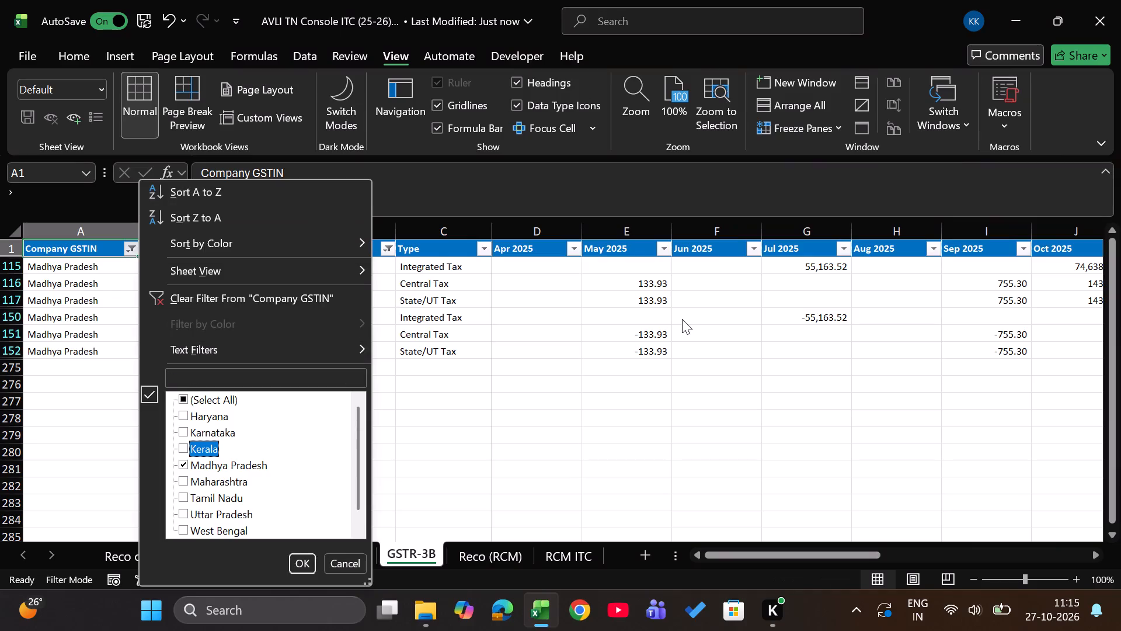
key(space)
key(Down)
key(Down)
key(Down)
key(Down)
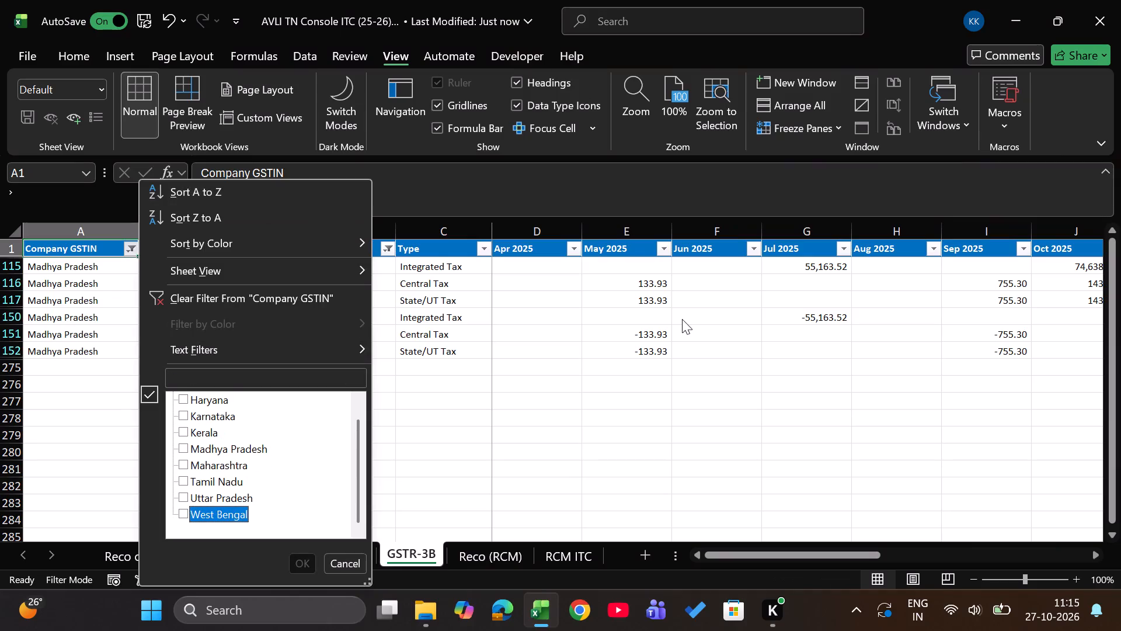
key(Up)
key(space)
key(space)
key(Up)
key(space)
key(Return)
key(Right)
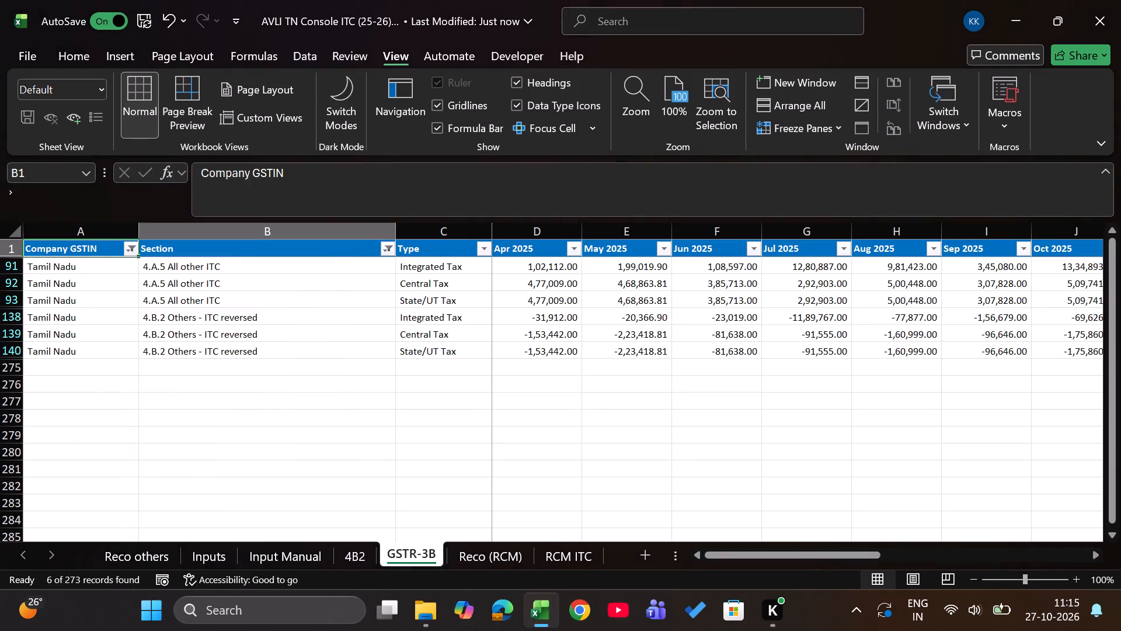
key(Right)
key(Right)
key(Right)
In O6 of Reco others, add the Apr 2025 Integrated Tax of 4.A.5 and 4.B.2 with ='GSTR-3B'!D91+'GSTR-3B'!D138.
key(ctrl+Page_Up)
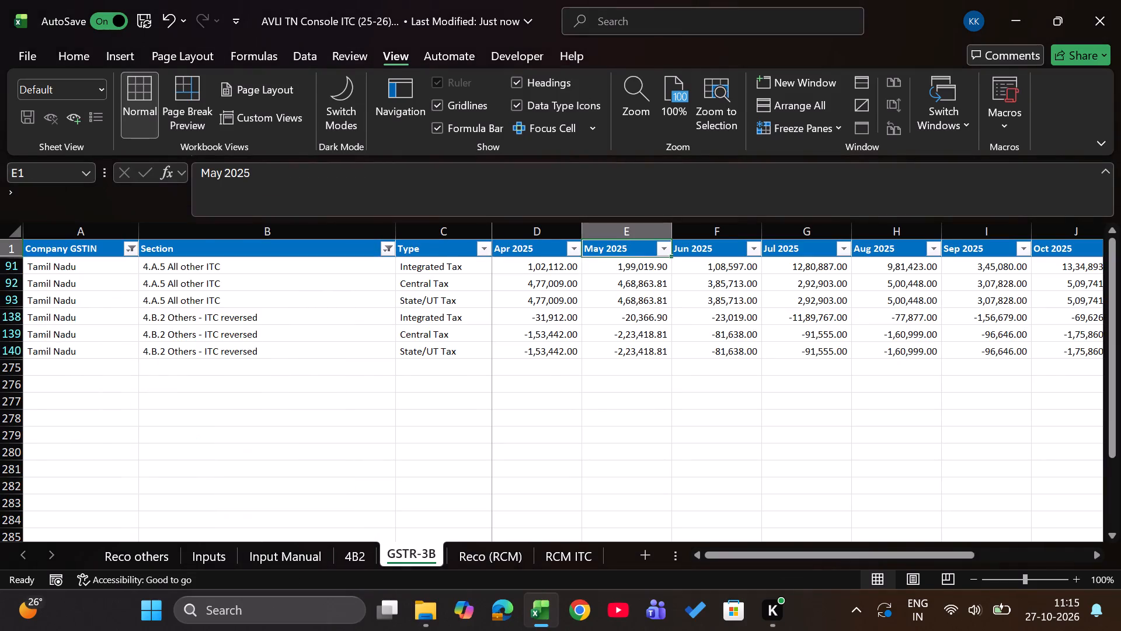
key(ctrl+Page_Up)
key(ctrl+Page_Up)
key(ctrl+Page_Up)
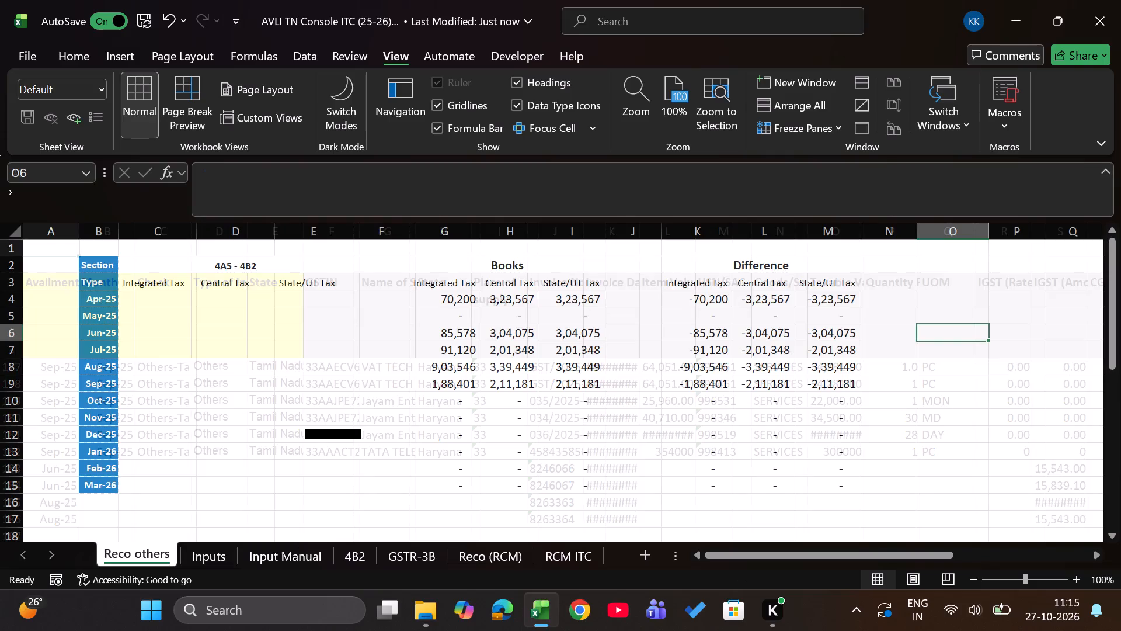
key(equal)
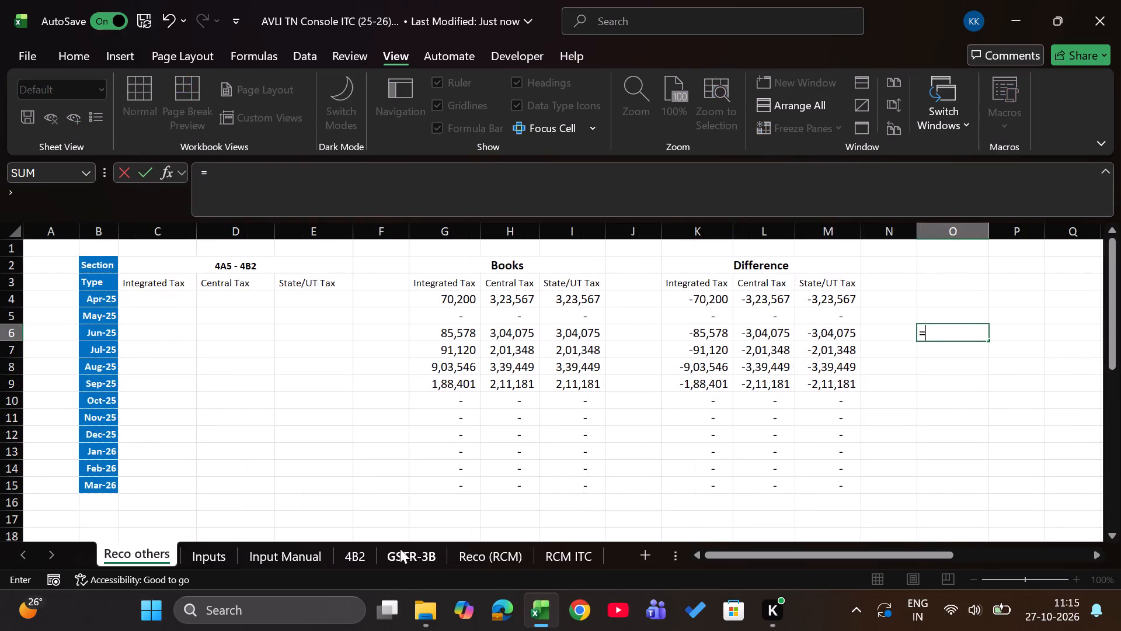
click(400, 549)
click(534, 266)
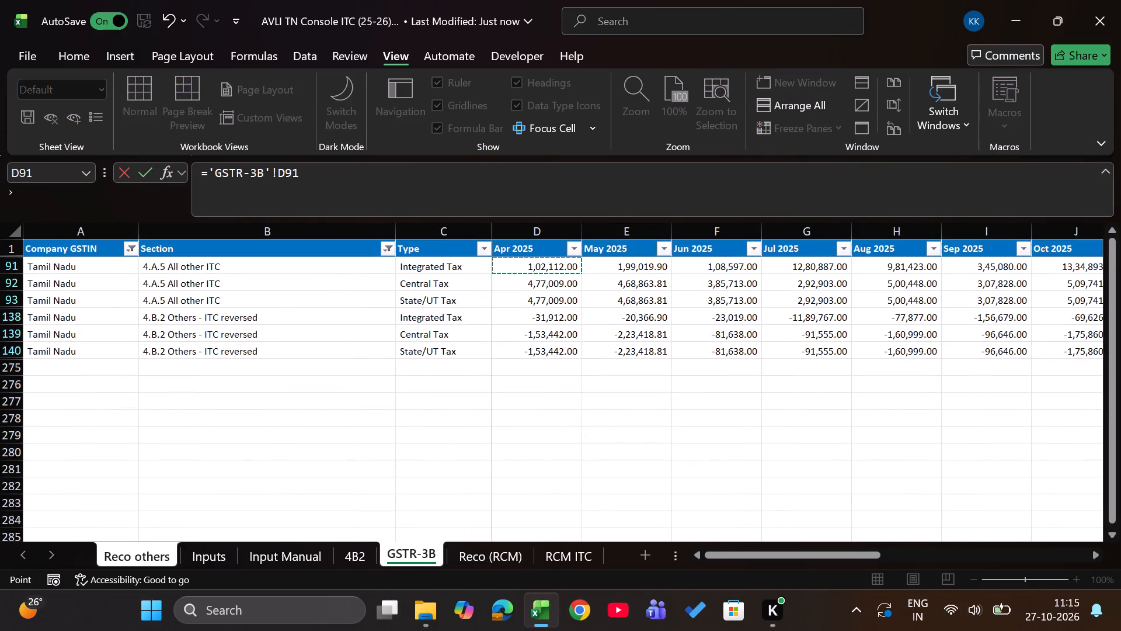
key(shift+plus)
click(556, 318)
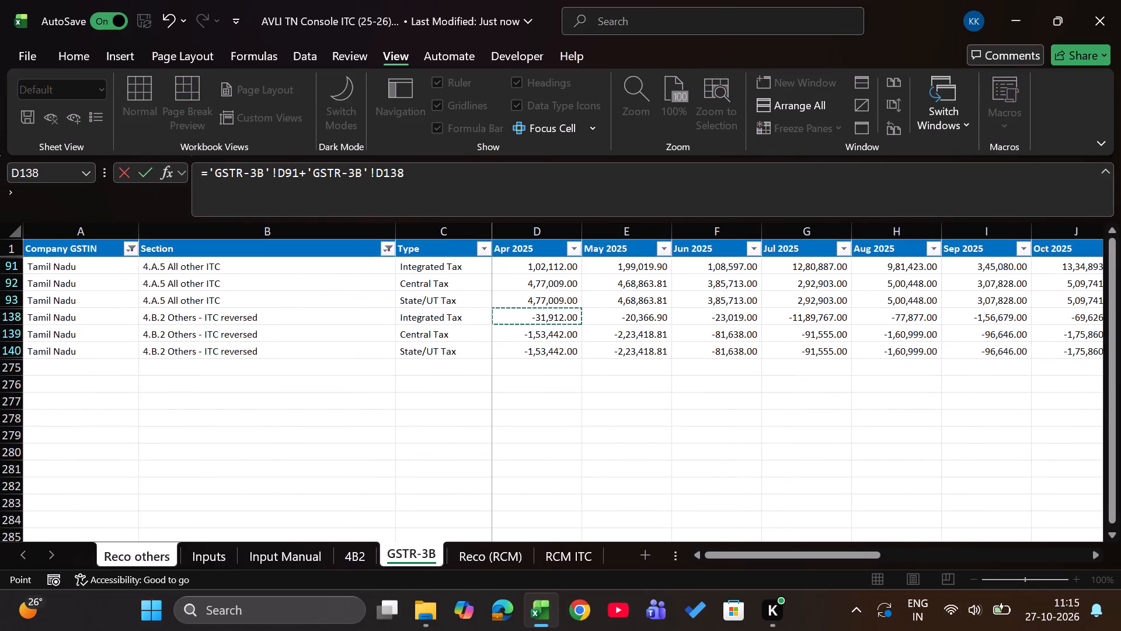
key(Return)
Fill the O6 formula down to row 8 and across to column Z, covering three tax types and twelve months.
key(Up)
key(shift+Down)
key(shift+Down)
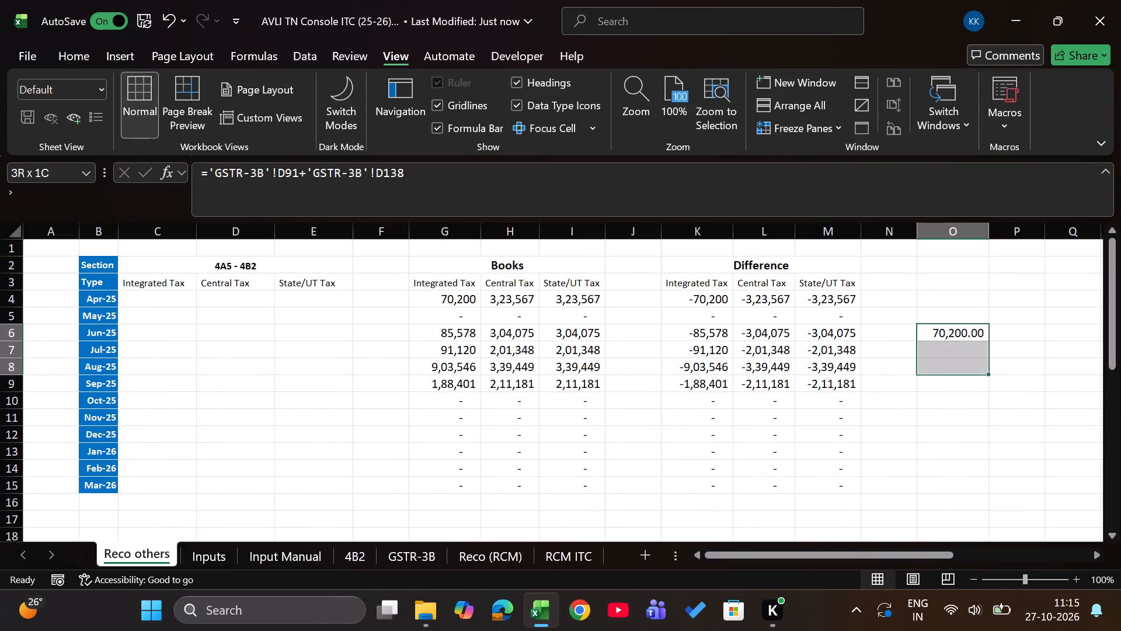
key(ctrl+d)
key(shift+Right)
key(shift+Right)
key(shift+Right)
key(shift+Right)
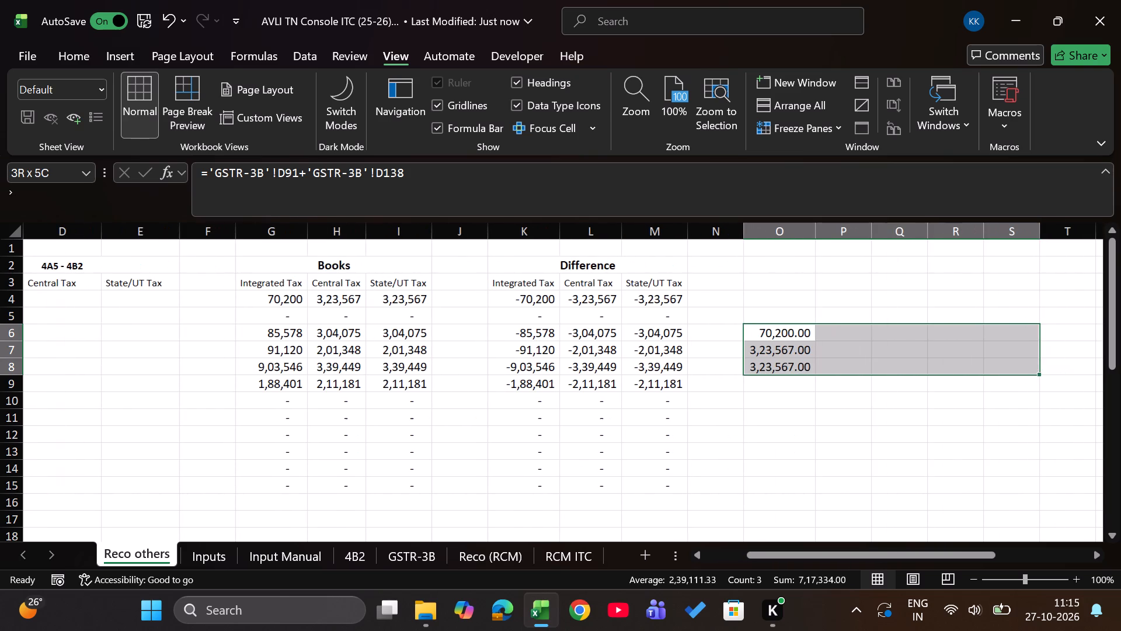
key(shift+Right)
key(ctrl+r)
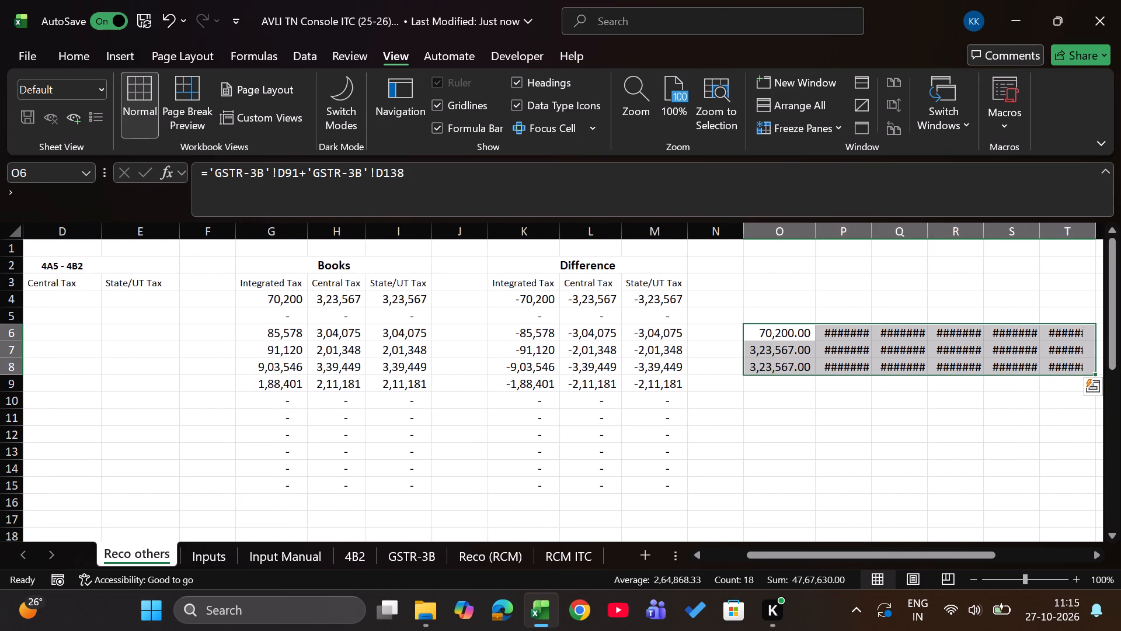
key(shift+Right)
key(shift+Right)
key(shift+Right)
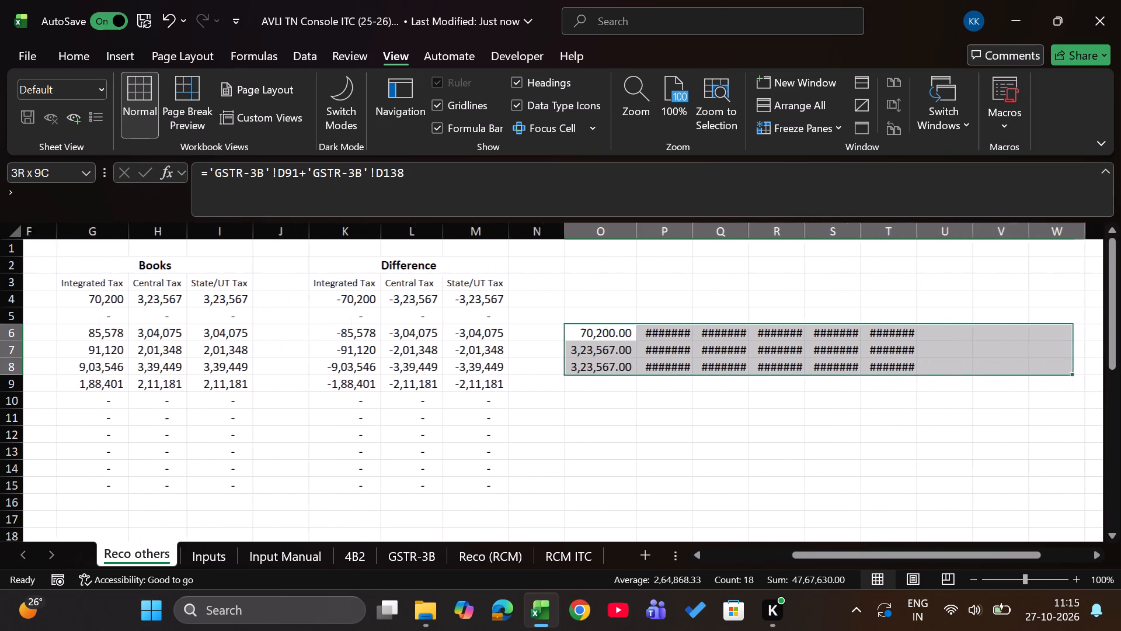
key(shift+Right)
key(shift+Right)
key(shift+Right)
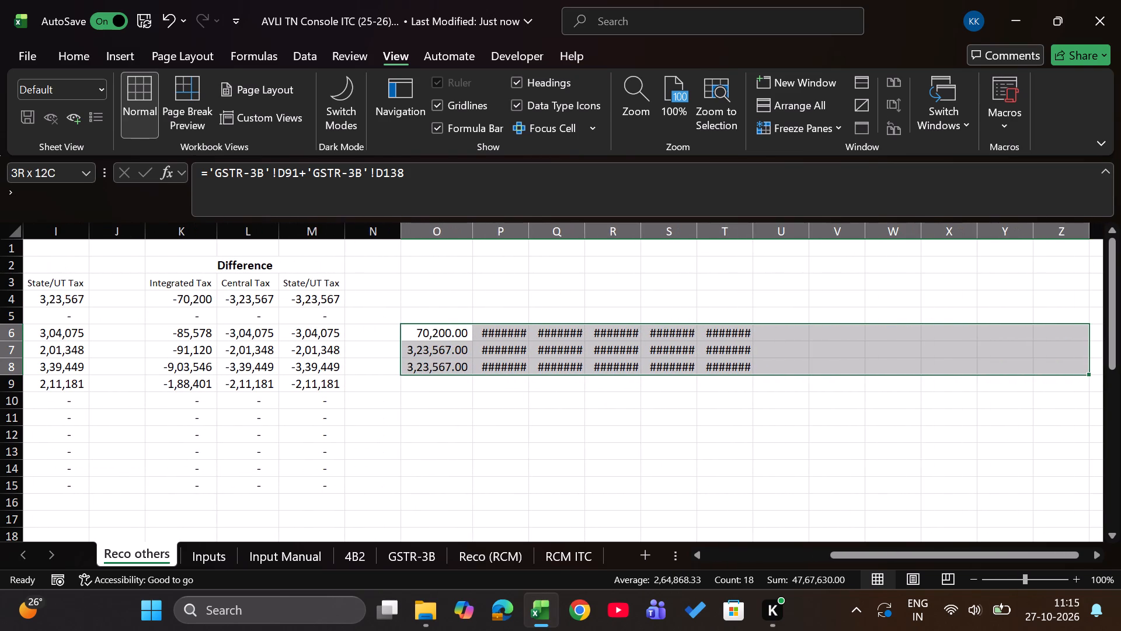
key(ctrl+r)
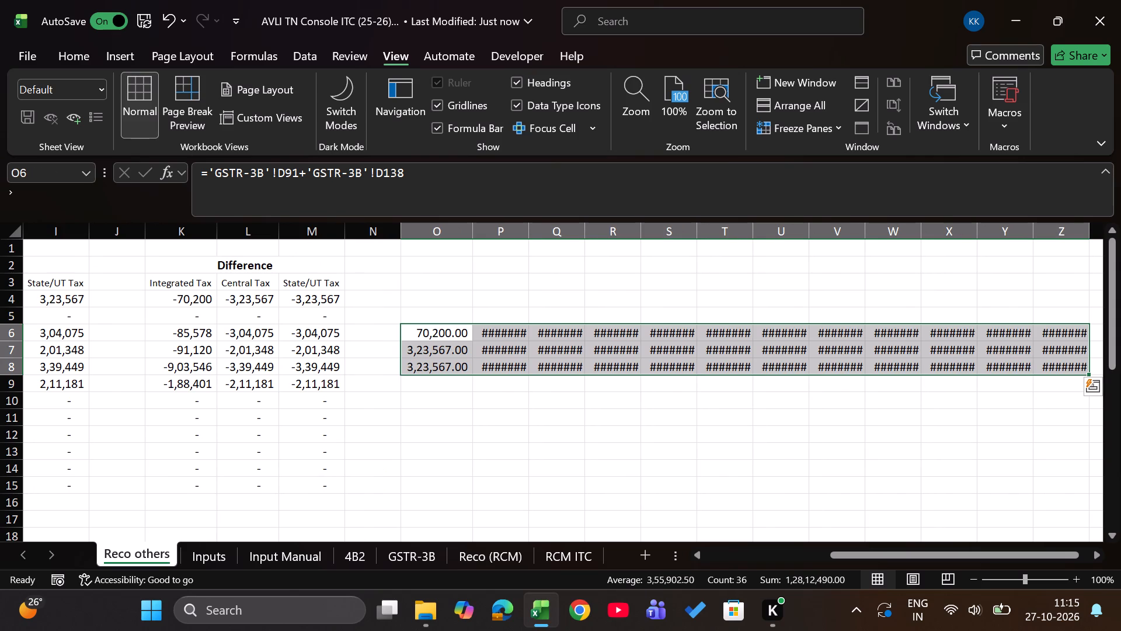
Turn the formulas in O6:Z8 into text by replacing every "=" with " =" (leading space).
key(ctrl+f)
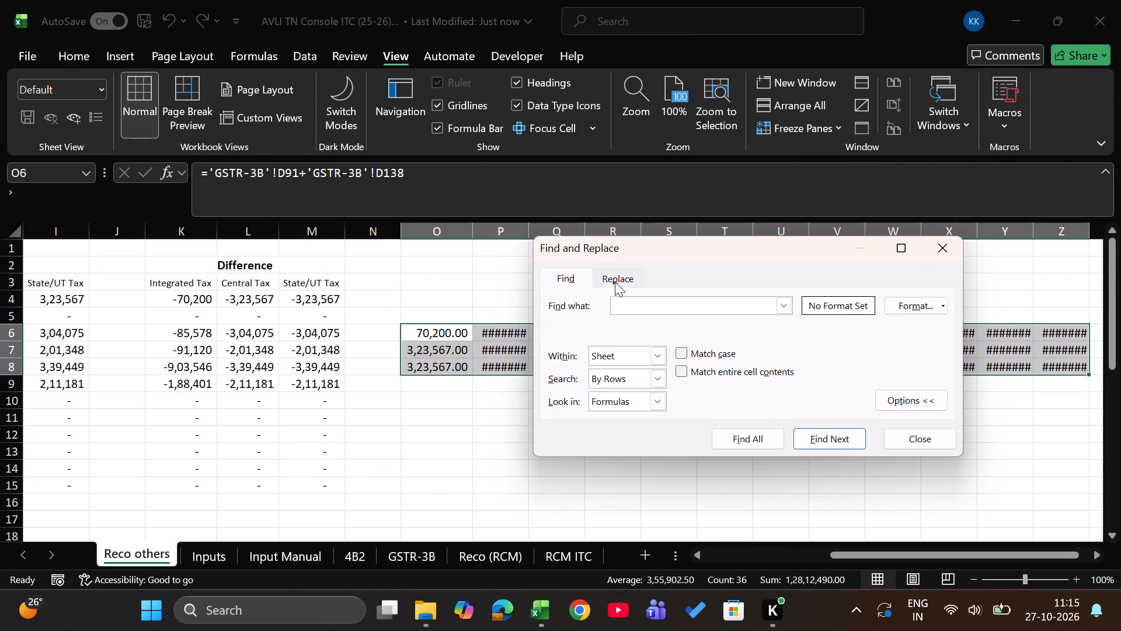
click(618, 278)
key(equal)
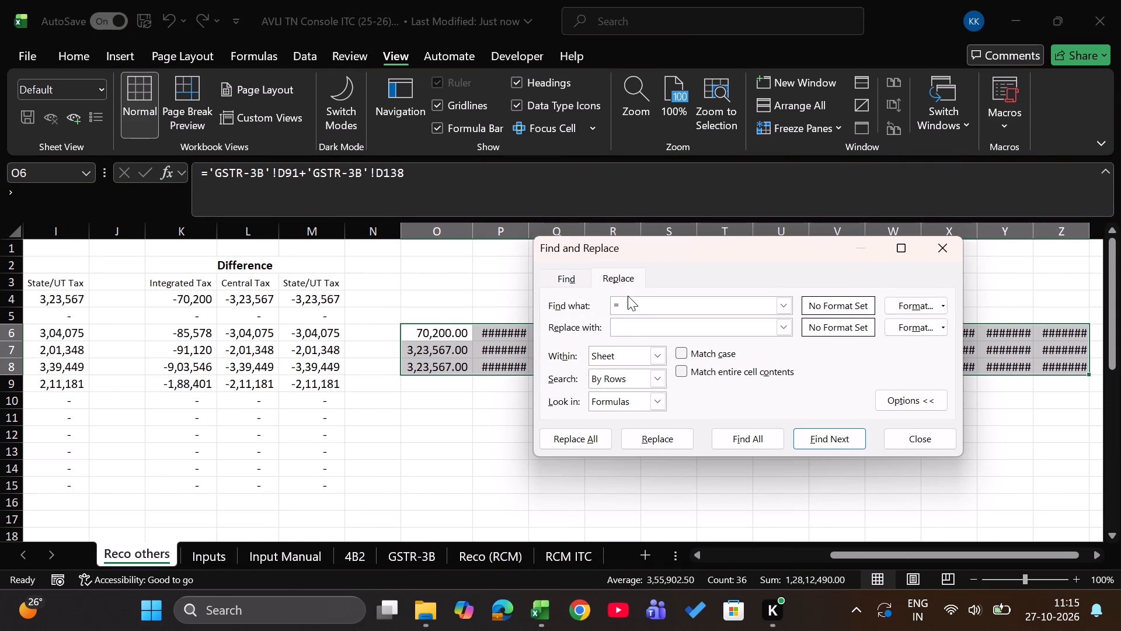
click(627, 321)
key(space)
text(=)
click(580, 445)
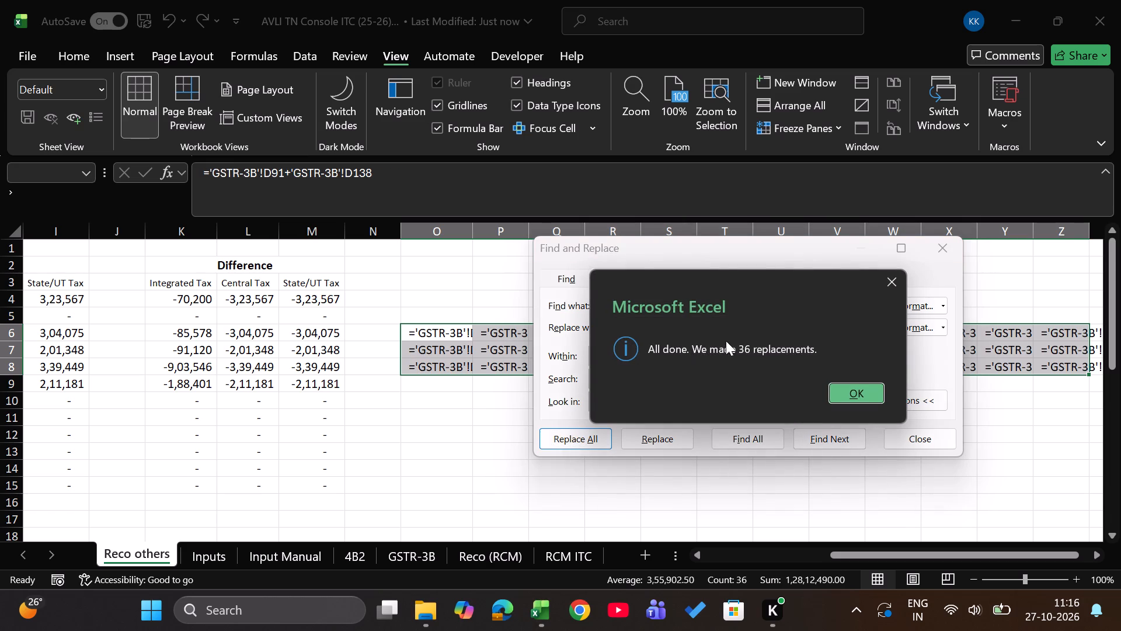
click(855, 390)
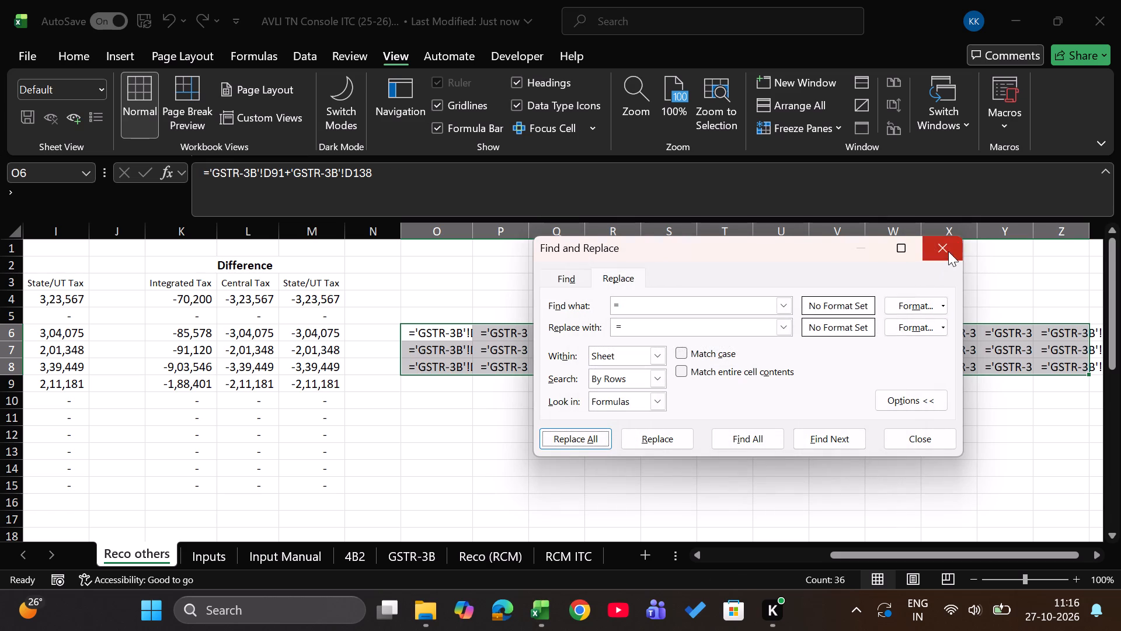
click(948, 251)
Copy O6:Z8 and paste it transposed into the 4A5 - 4B2 table starting at C4.
key(ctrl+c)
key(ctrl+Left)
key(ctrl+Left)
key(ctrl+Left)
key(ctrl+Left)
key(ctrl+Left)
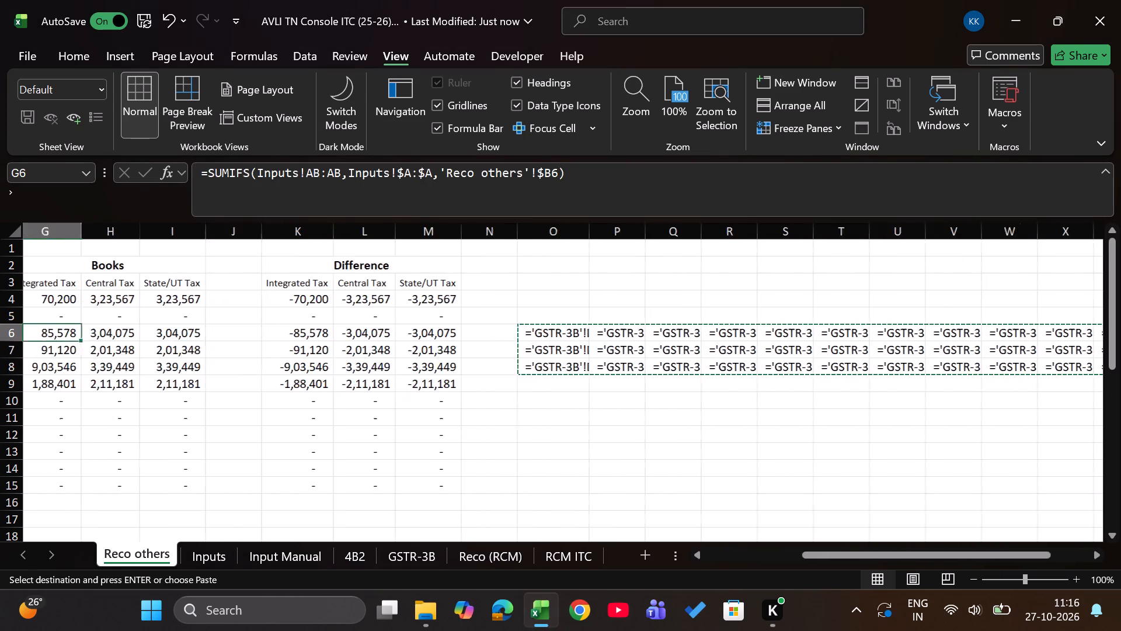
key(ctrl+Left)
key(Up)
key(Up)
key(Right)
key(Right)
key(ctrl+alt+v)
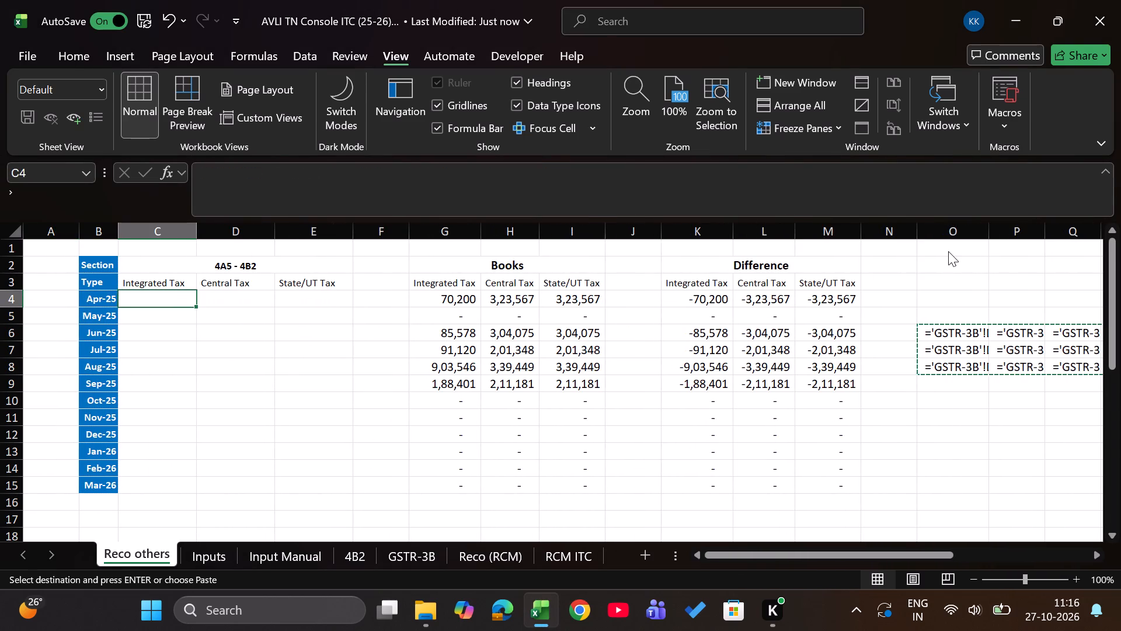
key(e)
key(Return)
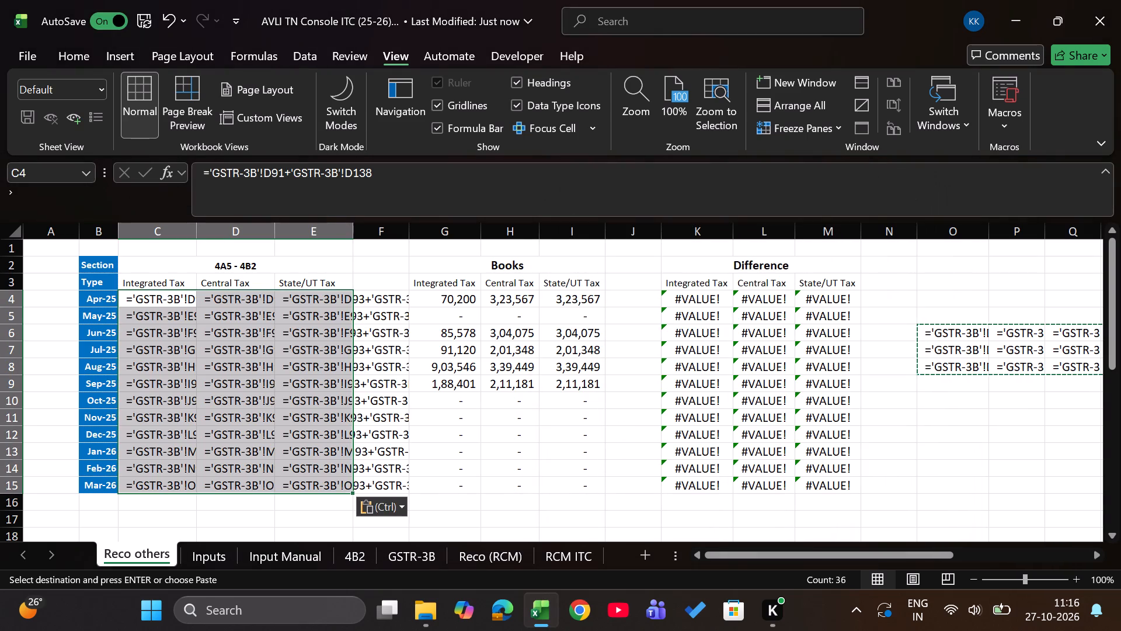
Turn the pasted text in C4:E15 back into formulas by replacing every " =" with "=".
key(ctrl+f)
click(623, 300)
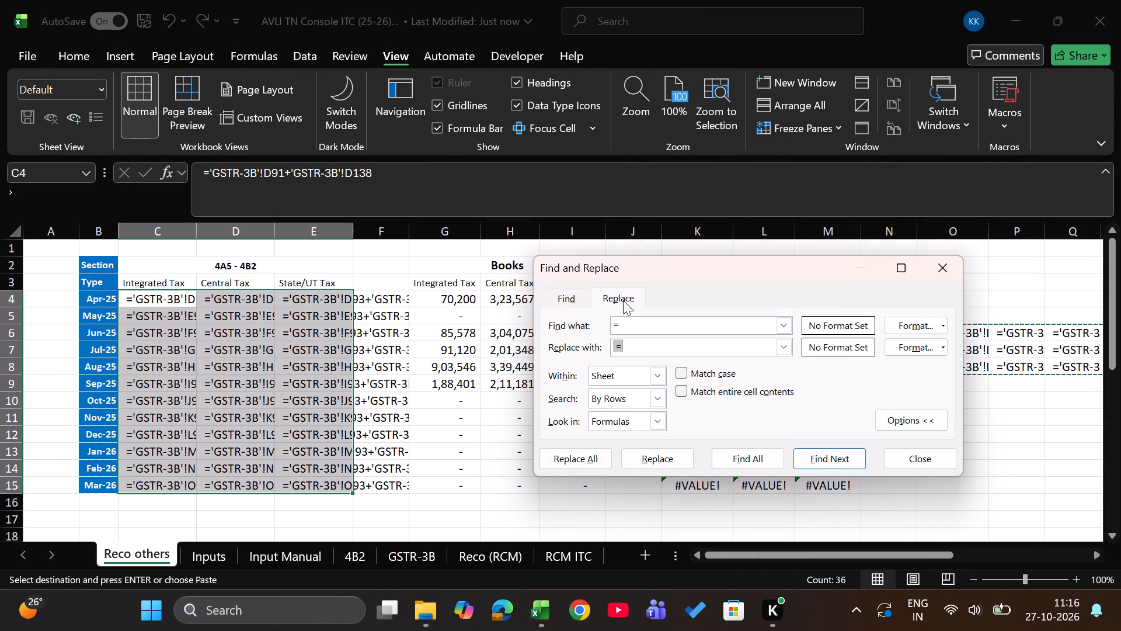
click(628, 327)
key(Left)
key(space)
click(635, 345)
key(Left)
key(BackSpace)
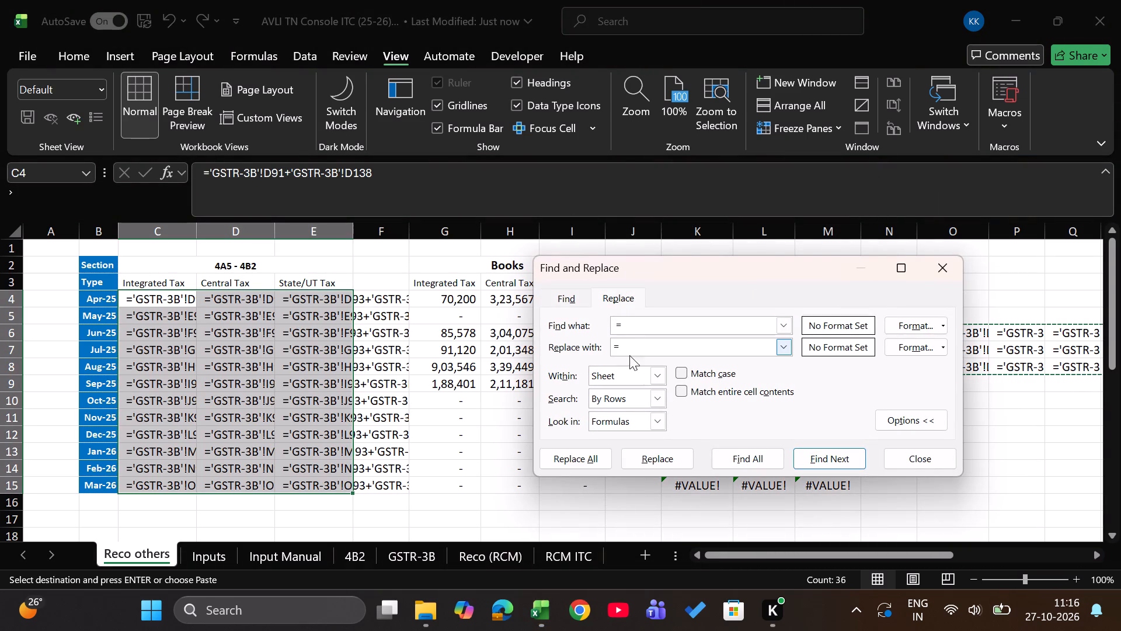
click(589, 453)
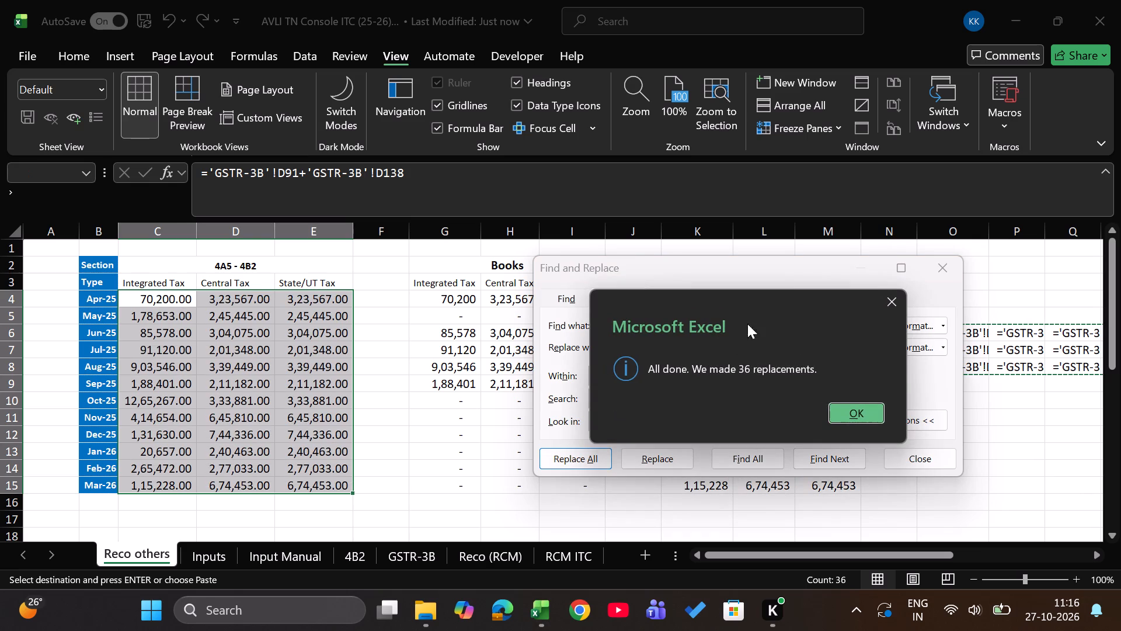
click(845, 411)
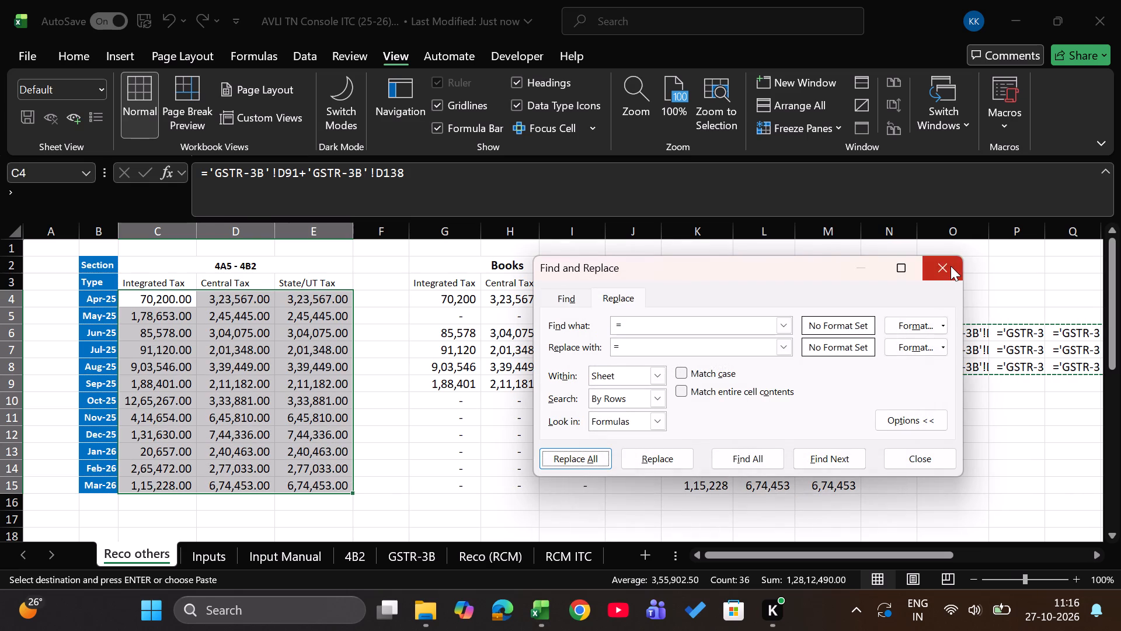
click(951, 266)
Clear the temporary helper formulas in O6:Z8 of the Reco others sheet.
key(Right)
key(Right)
key(Right)
key(Right)
key(Right)
key(Right)
key(Right)
key(Right)
key(Right)
key(Right)
key(Right)
key(Right)
key(Down)
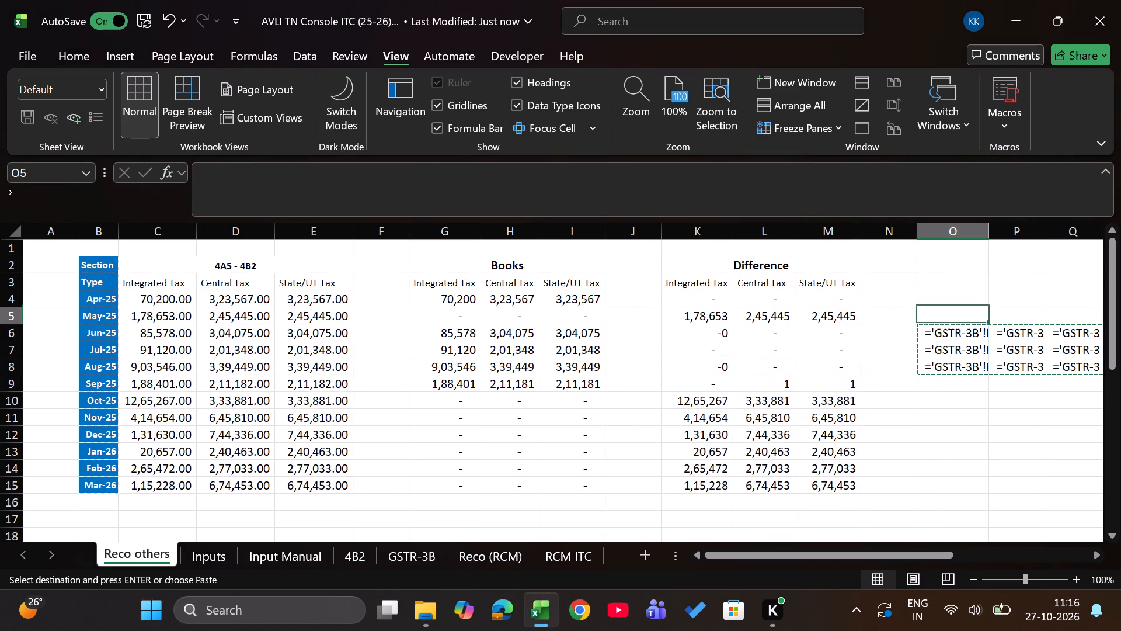
key(ctrl+shift+Down)
key(Down)
key(ctrl+shift+Down)
key(ctrl+shift+Right)
key(Delete)
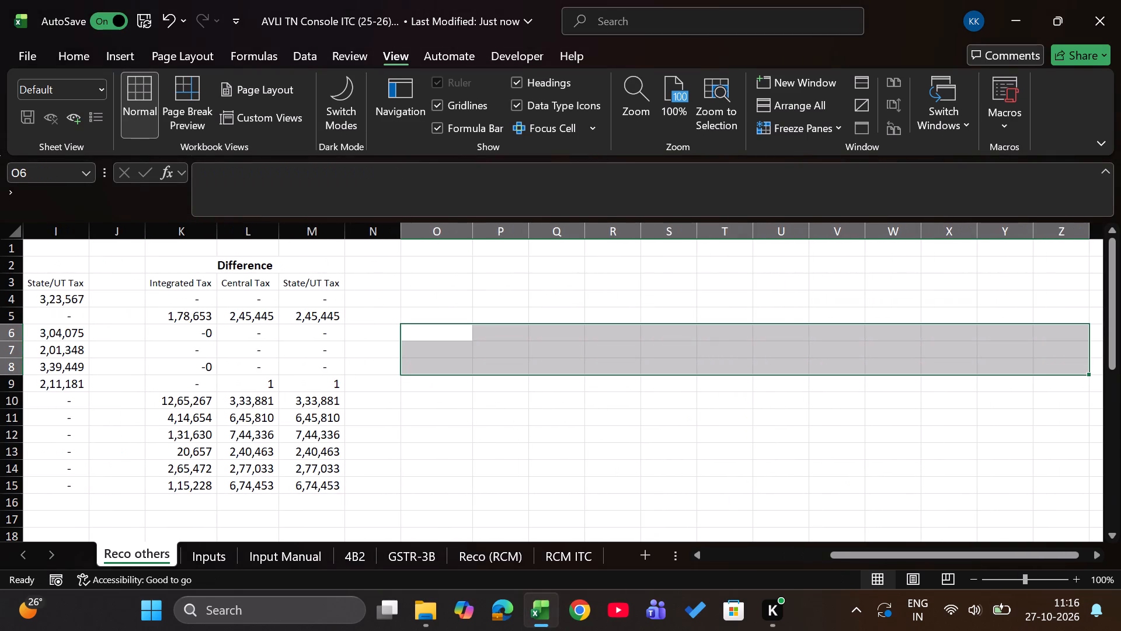
Beside the 4B2 table, enter a helper formula in O22 that negates April 2025 Integrated Tax reversed: =-'GSTR-3B'!D138.
key(Down)
key(Left)
key(ctrl+Left)
key(ctrl+Left)
key(ctrl+Left)
key(ctrl+Left)
key(ctrl+Left)
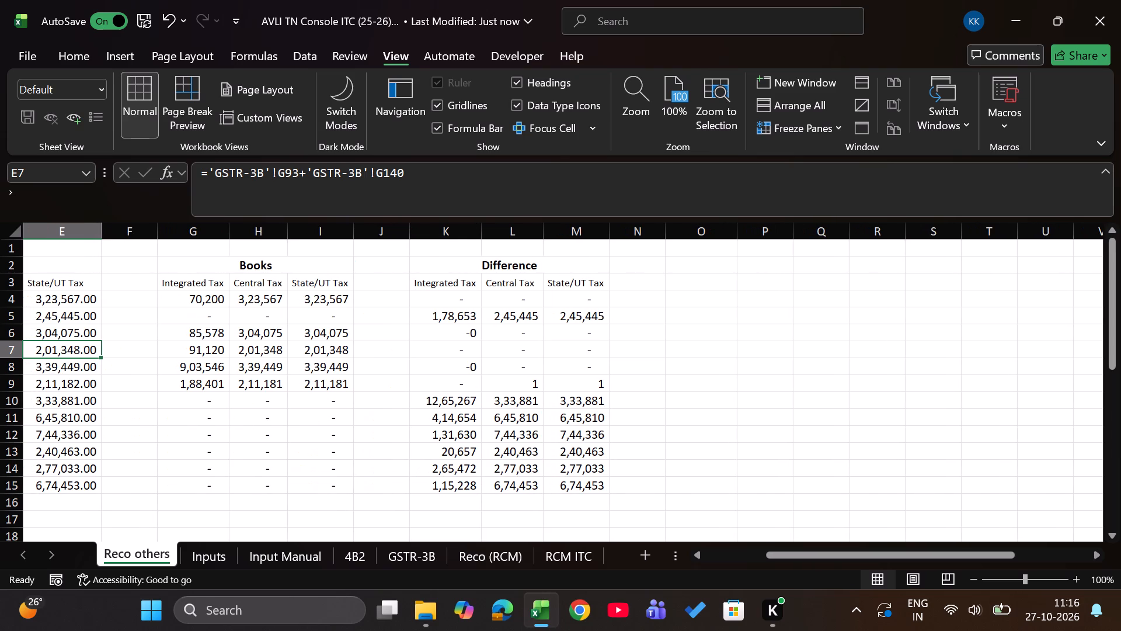
key(ctrl+Left)
key(Right)
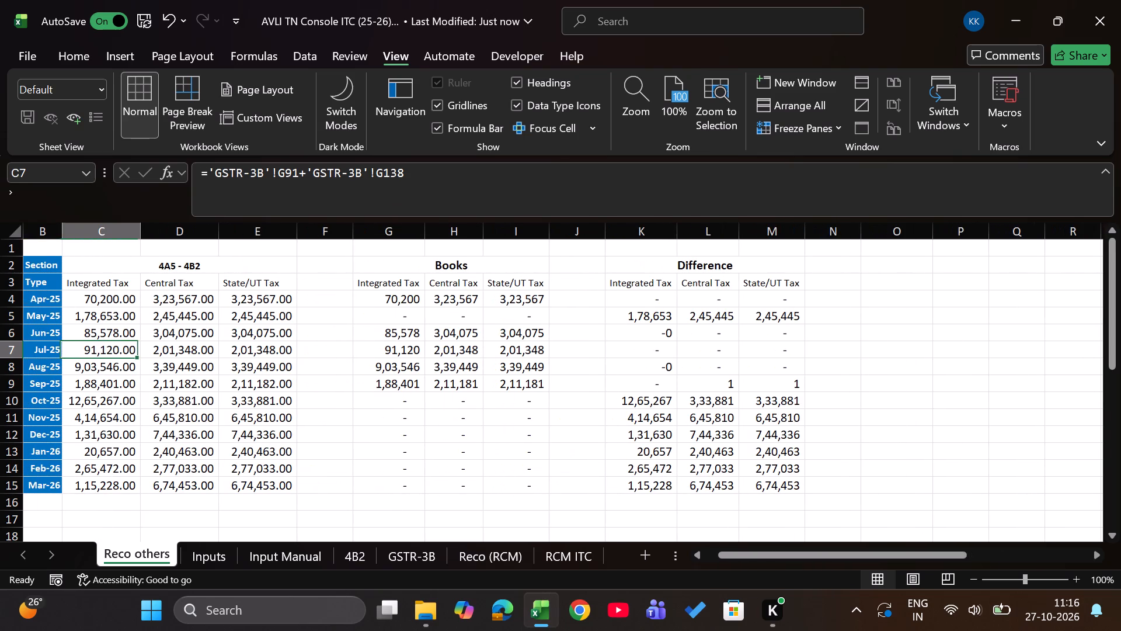
key(ctrl+Down)
key(ctrl+Down)
key(Down)
key(Down)
key(Down)
key(Right)
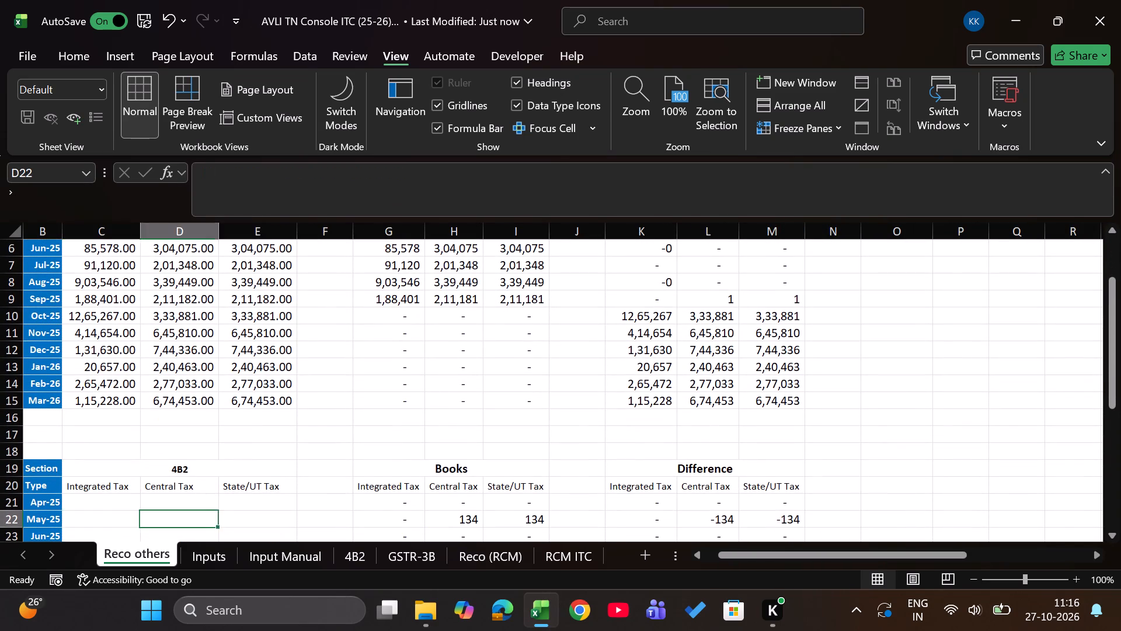
key(Right)
key(Right)
key(Right)
key(Right)
key(Right)
key(Right)
key(Right)
key(Right)
key(Right)
key(Right)
key(Right)
key(Right)
key(Right)
key(Right)
key(Left)
key(Left)
key(Left)
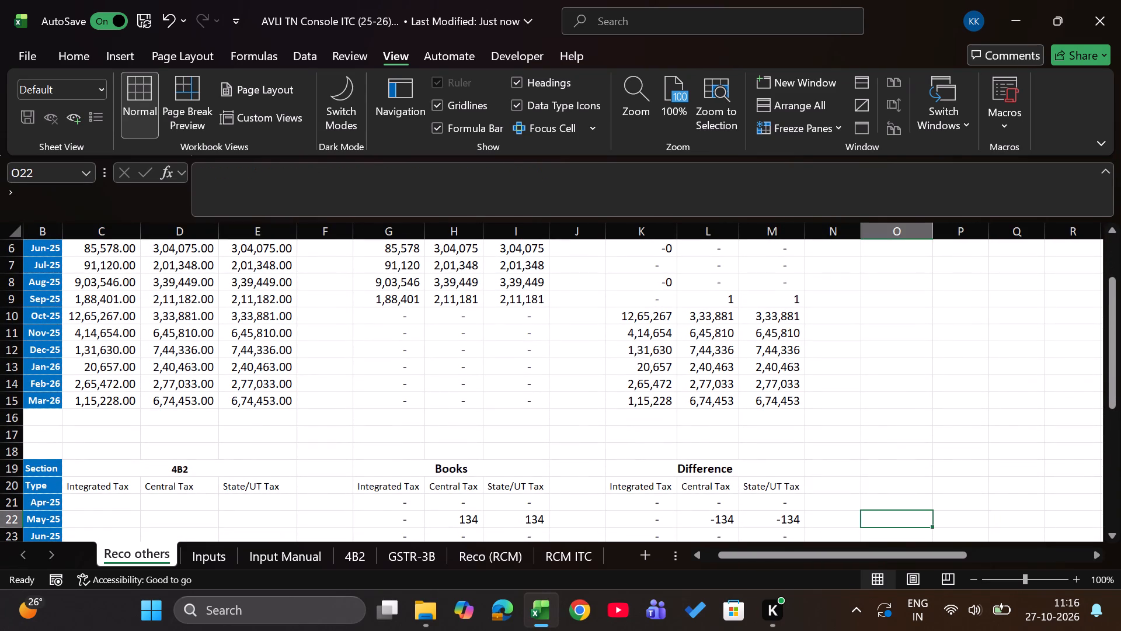
text(=-)
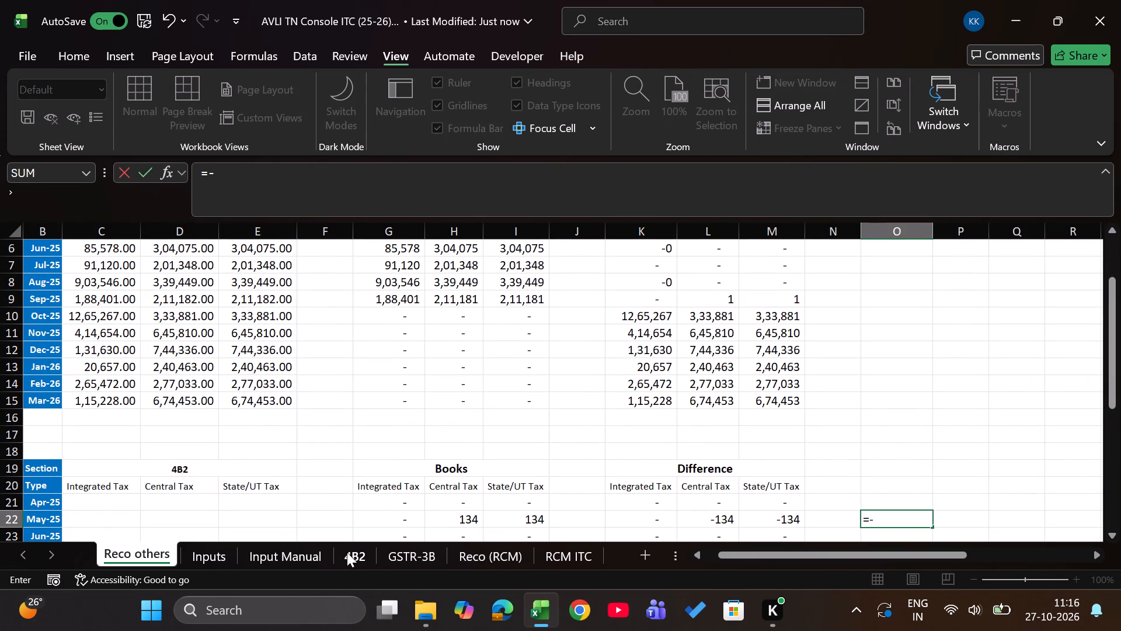
click(407, 552)
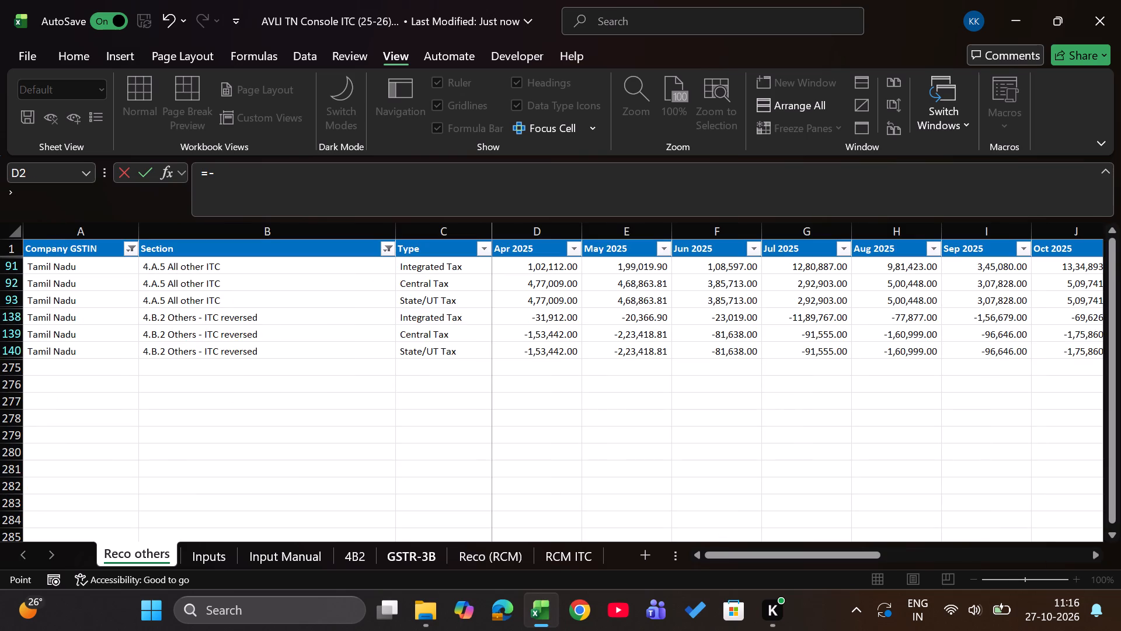
click(563, 314)
key(Return)
key(Return)
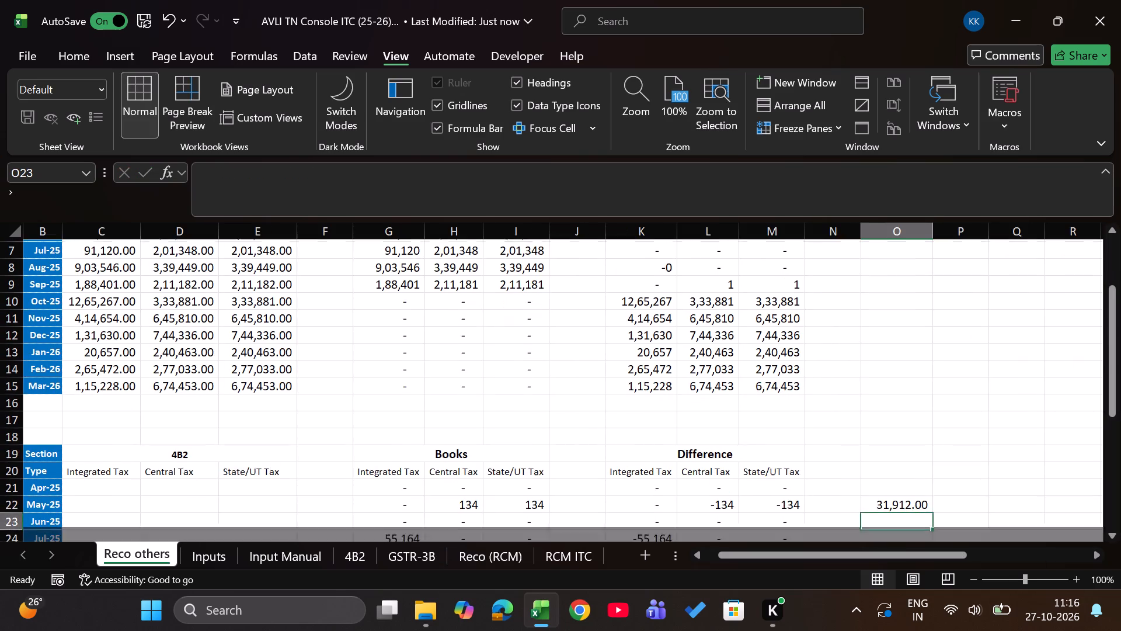
Fill the O22 formula down to row 24 and across to column Z, covering three tax types and twelve months.
key(Up)
key(shift+Down)
key(shift+Down)
key(ctrl+d)
key(shift+Right)
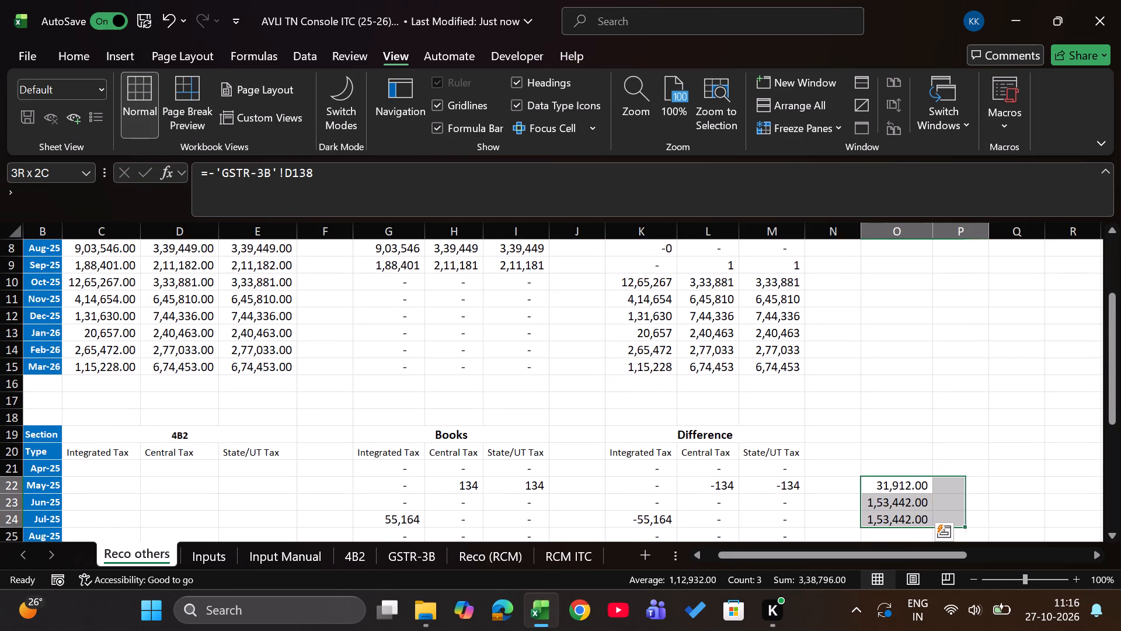
key(shift+Right)
key(shift+Right)
key(shift+Right)
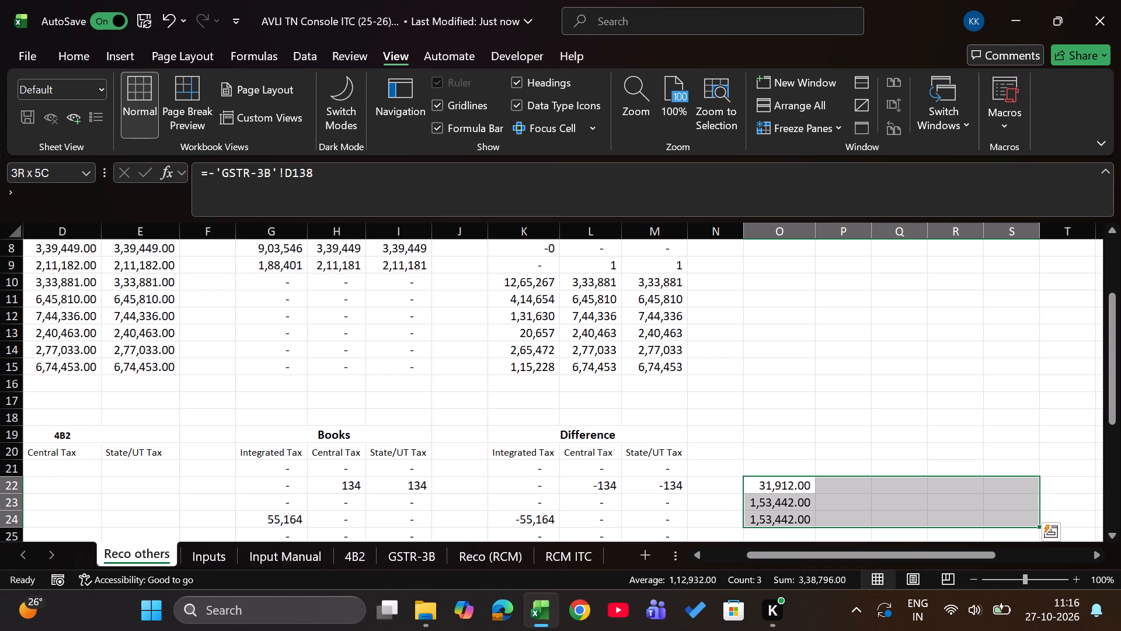
key(shift+Right)
key(shift+Right)
key(shift+Right)
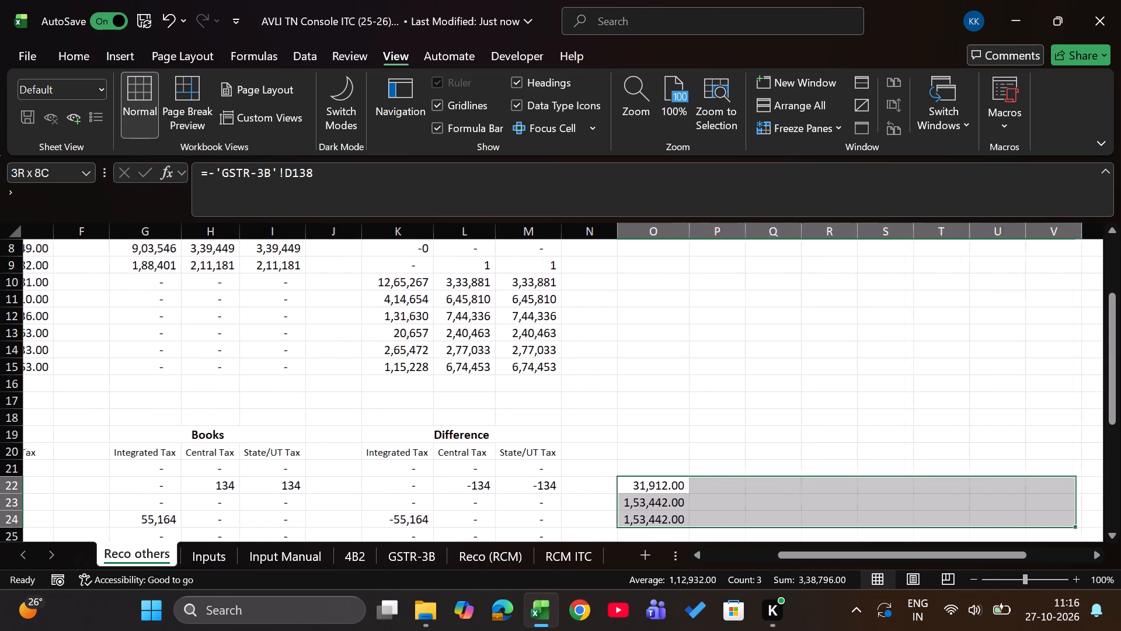
key(shift+Right)
key(shift+Right)
key(shift+Right)
key(shift+Right)
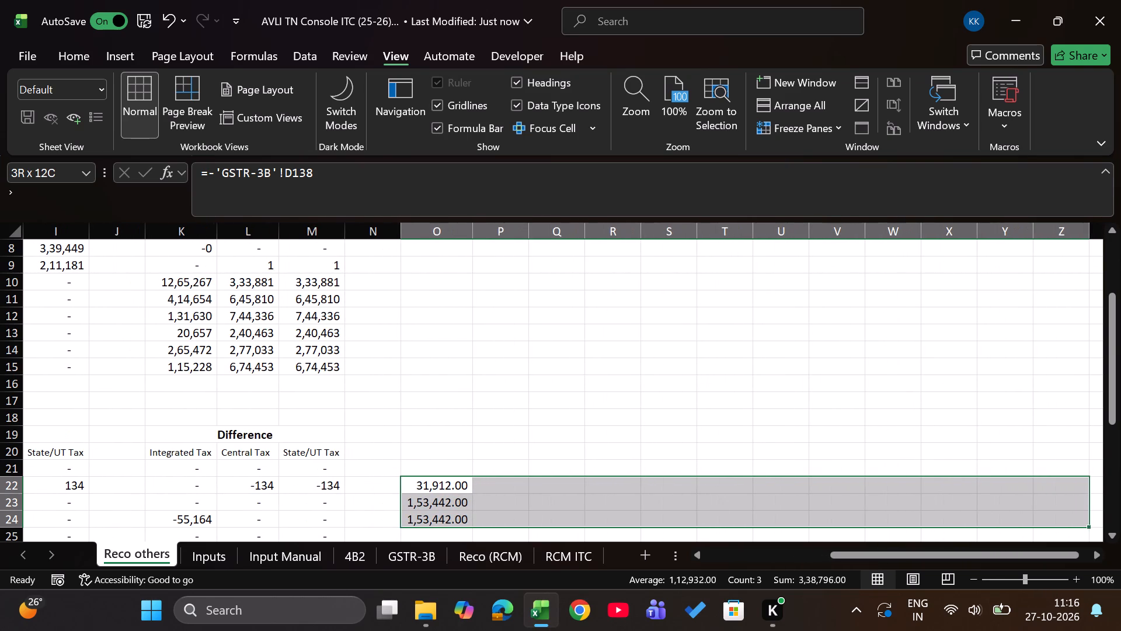
key(ctrl+r)
Turn the formulas in O22:Z24 into text by replacing every "=" with " =" (leading space).
key(ctrl+f)
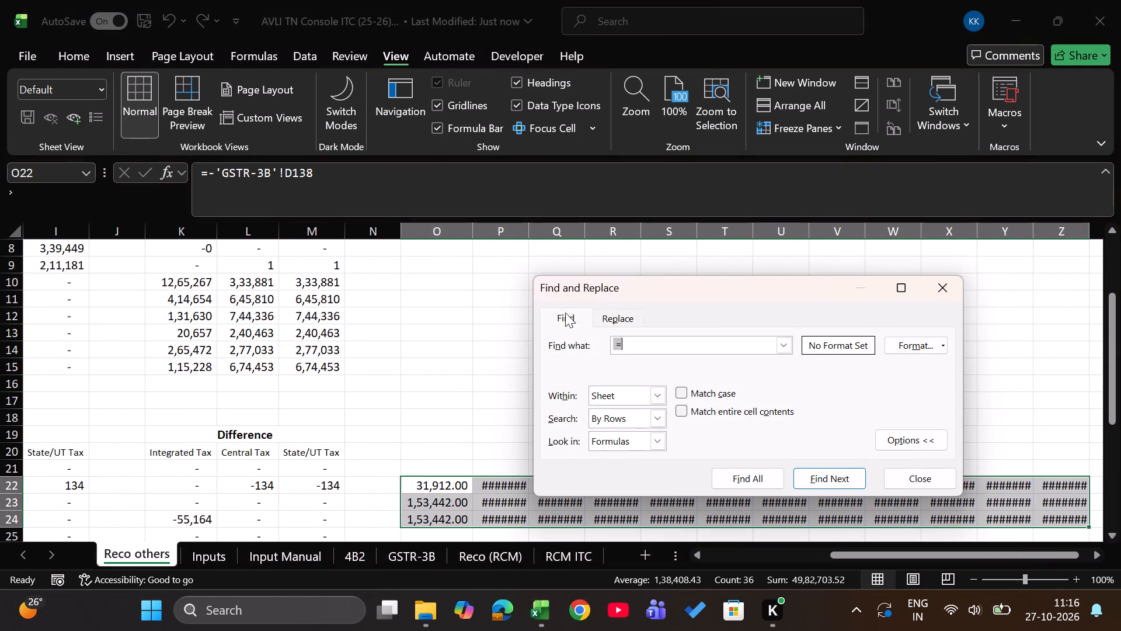
click(607, 312)
drag(790, 349, 761, 380)
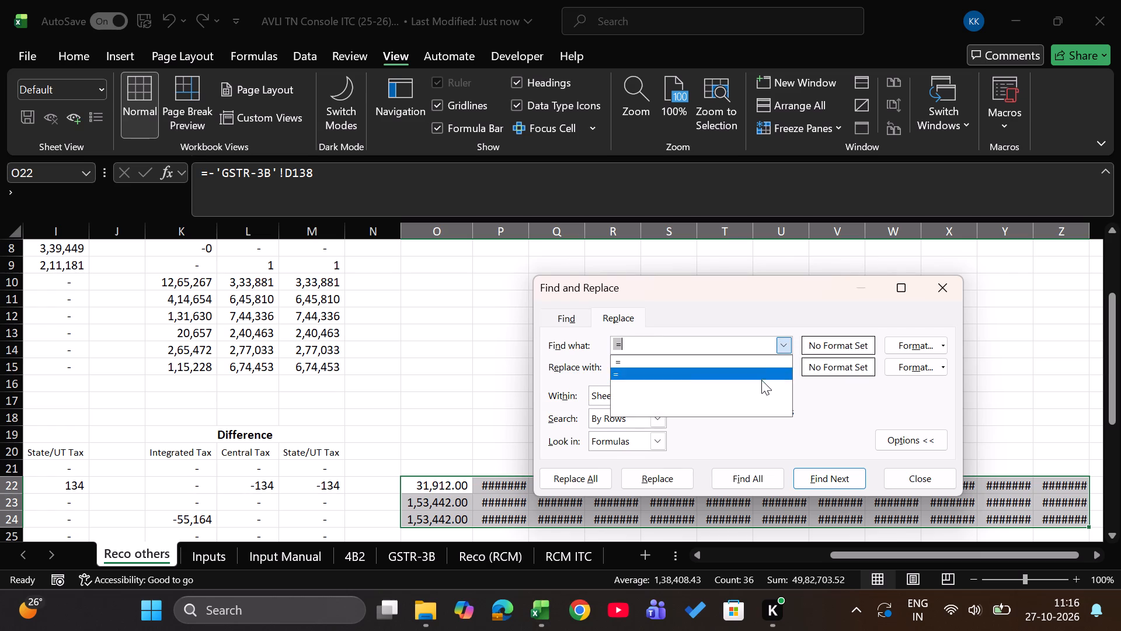
drag(761, 380, 760, 380)
click(760, 380)
drag(787, 367, 762, 399)
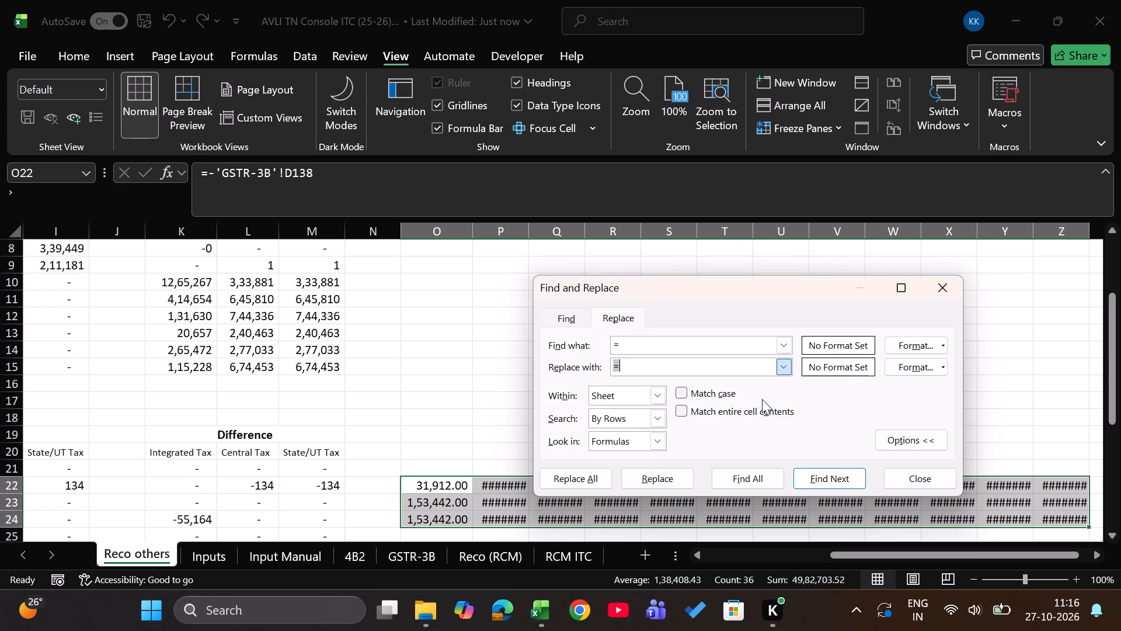
click(598, 471)
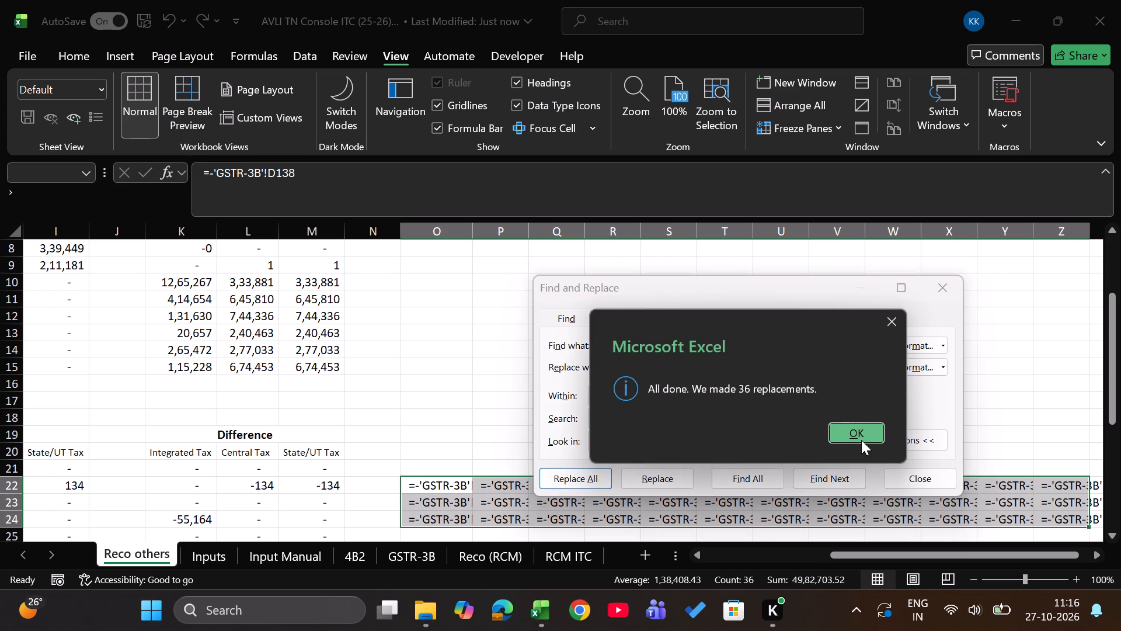
click(866, 434)
click(946, 287)
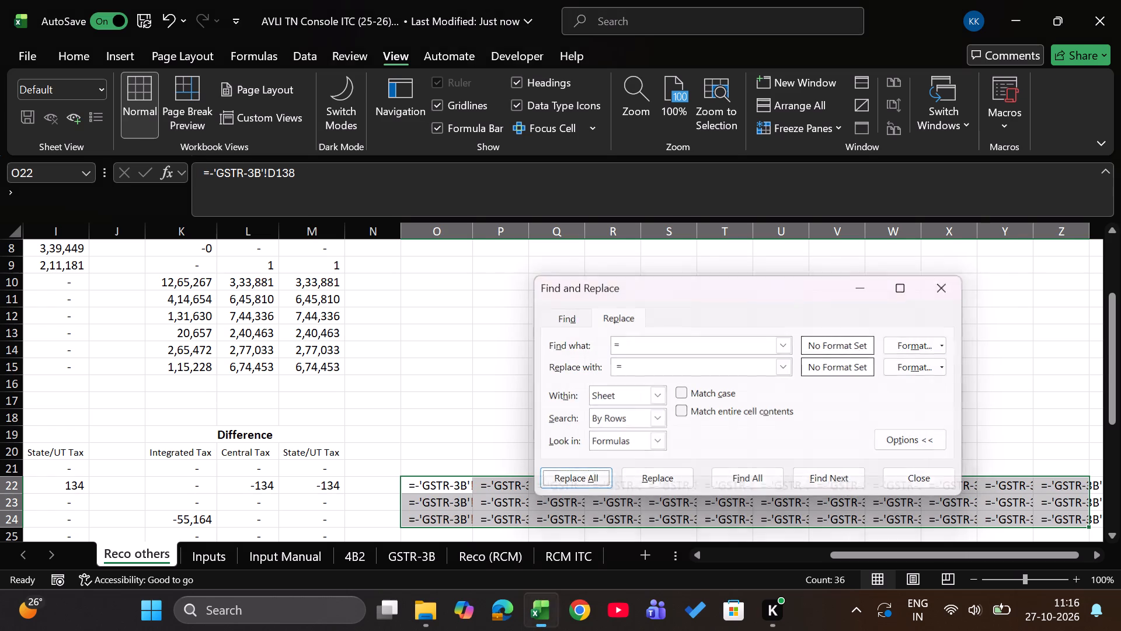
Copy O22:Z24 and paste it transposed into the 4B2 table starting at C21.
key(ctrl+c)
key(Left)
key(Left)
key(Left)
key(Left)
key(Left)
key(Left)
key(Left)
key(Left)
key(Left)
key(Left)
key(Left)
key(Left)
key(Left)
key(Left)
key(Left)
key(Left)
key(Left)
key(Left)
key(Left)
key(Left)
key(Up)
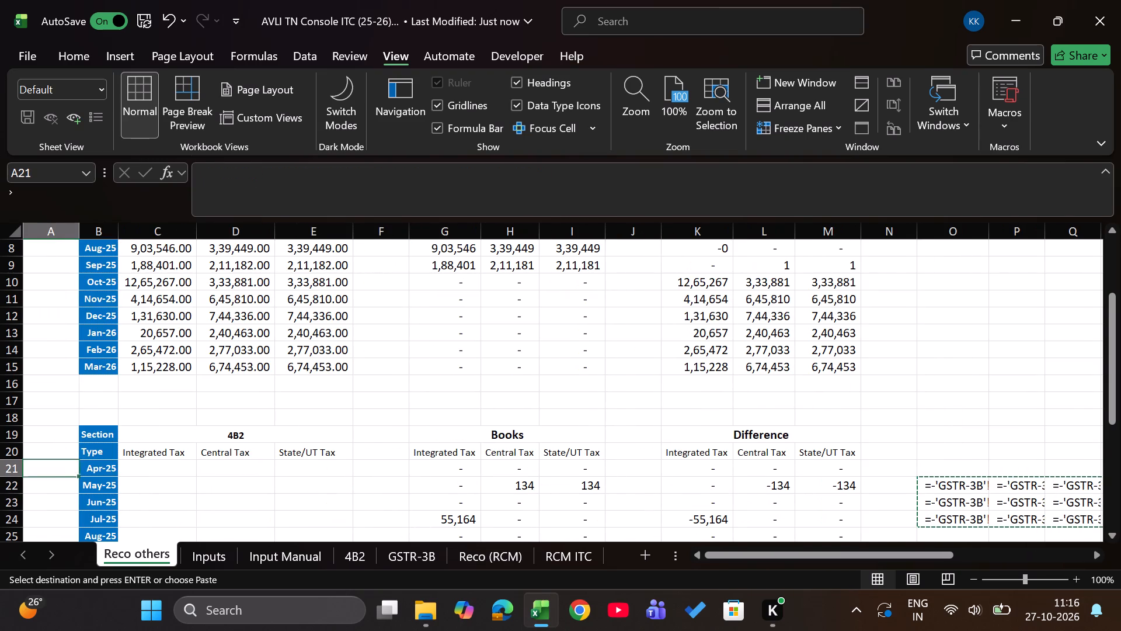
key(Right)
key(Right)
key(ctrl+alt+v)
key(e)
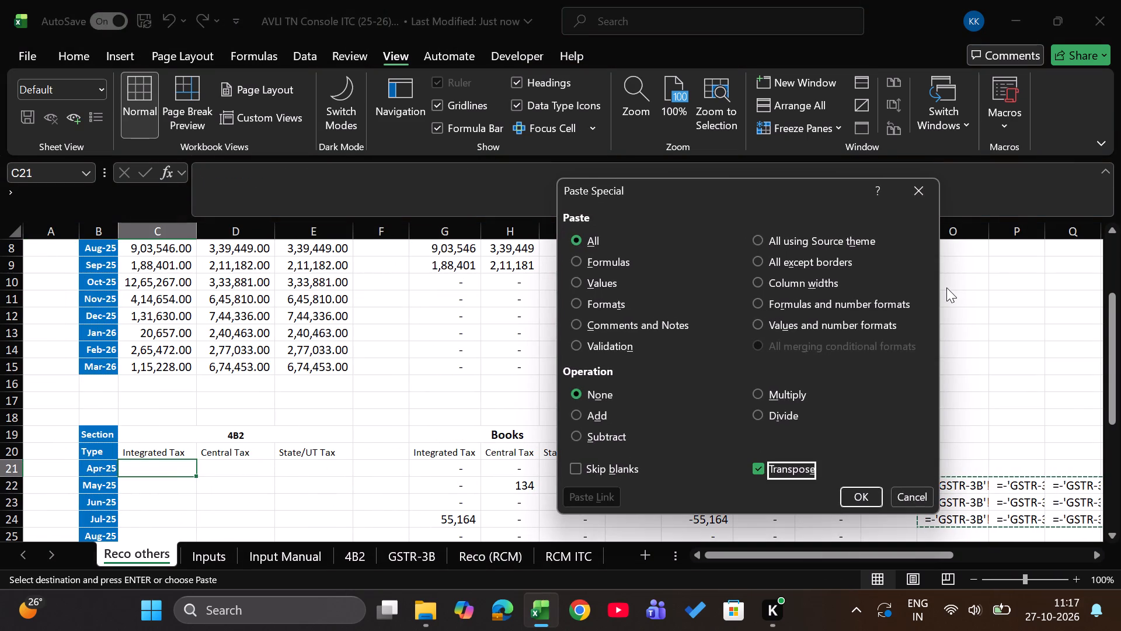
key(Return)
Turn the pasted text in C21:E32 back into formulas by replacing every " =" with "=".
key(Right)
key(Right)
key(Right)
key(Left)
key(Left)
key(Left)
key(Left)
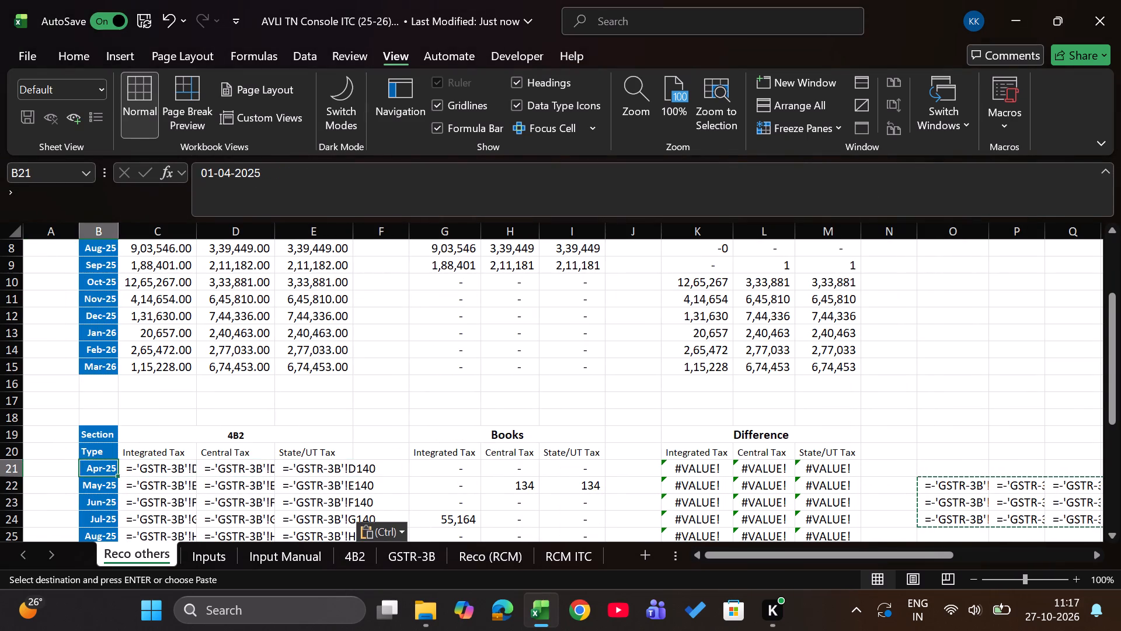
key(Right)
key(shift+Right)
key(shift+Right)
key(ctrl+shift+Down)
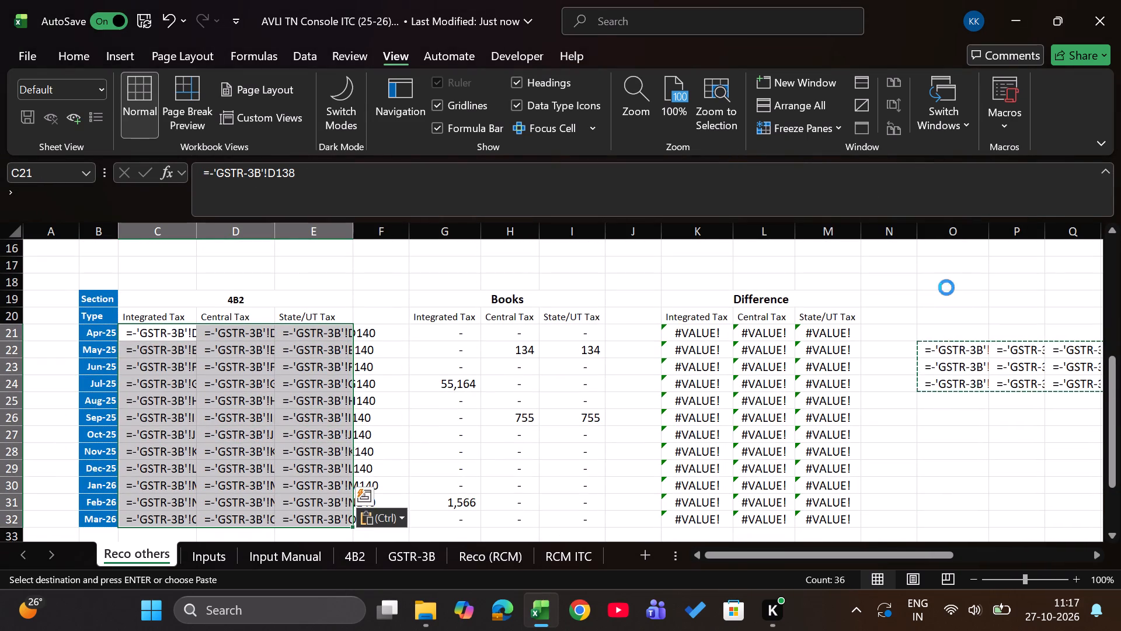
key(ctrl+f)
click(642, 331)
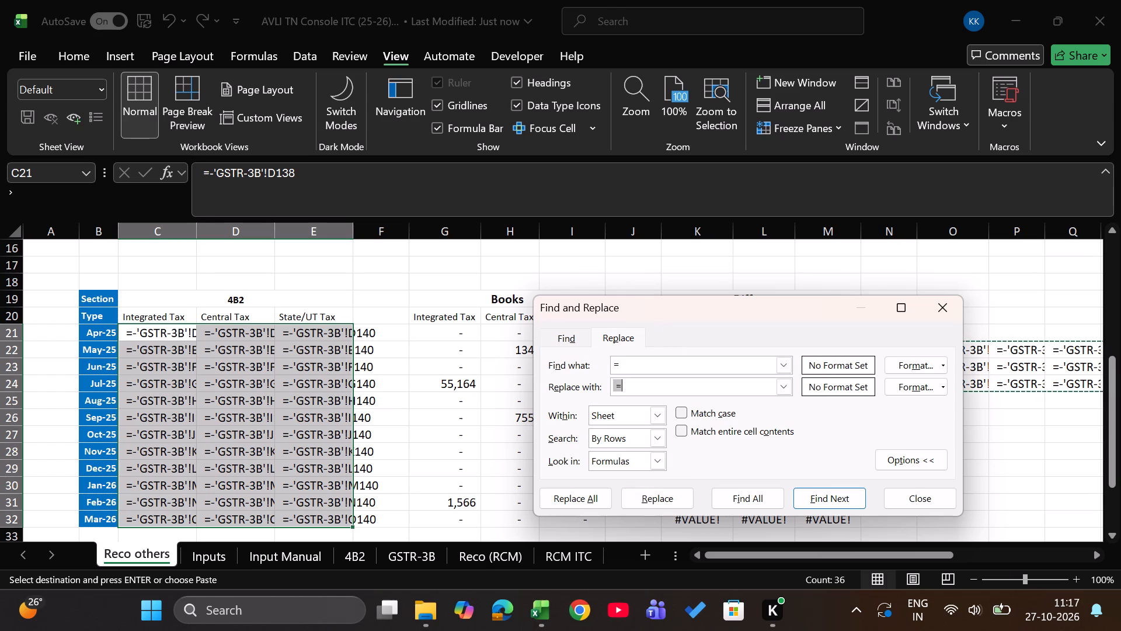
drag(781, 367, 767, 396)
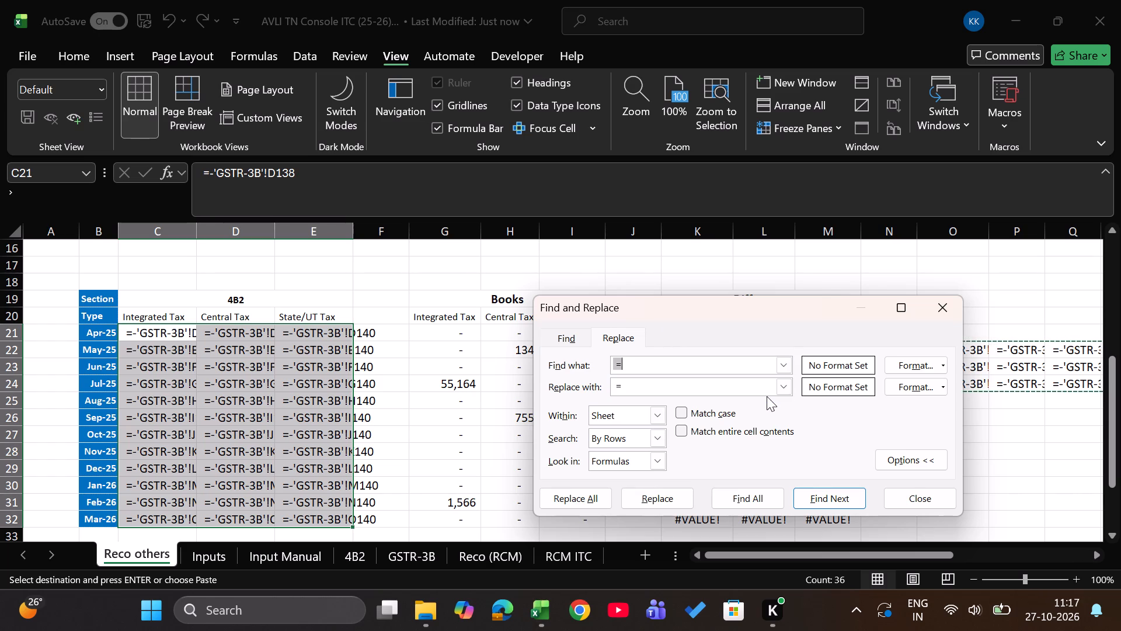
drag(783, 387, 768, 416)
click(592, 504)
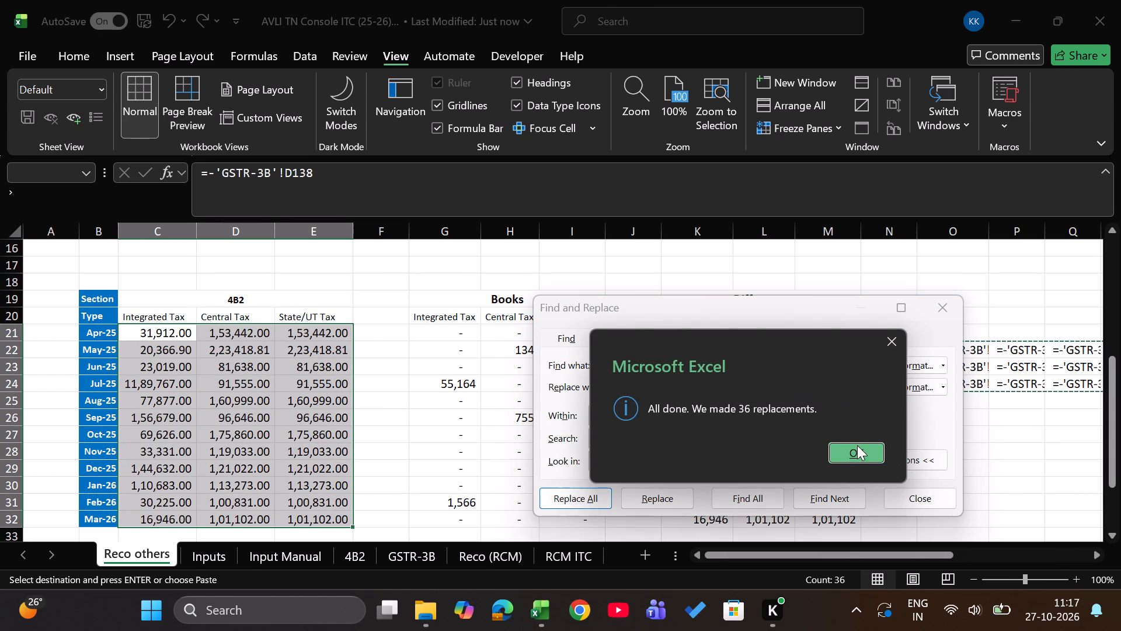
click(857, 445)
click(947, 316)
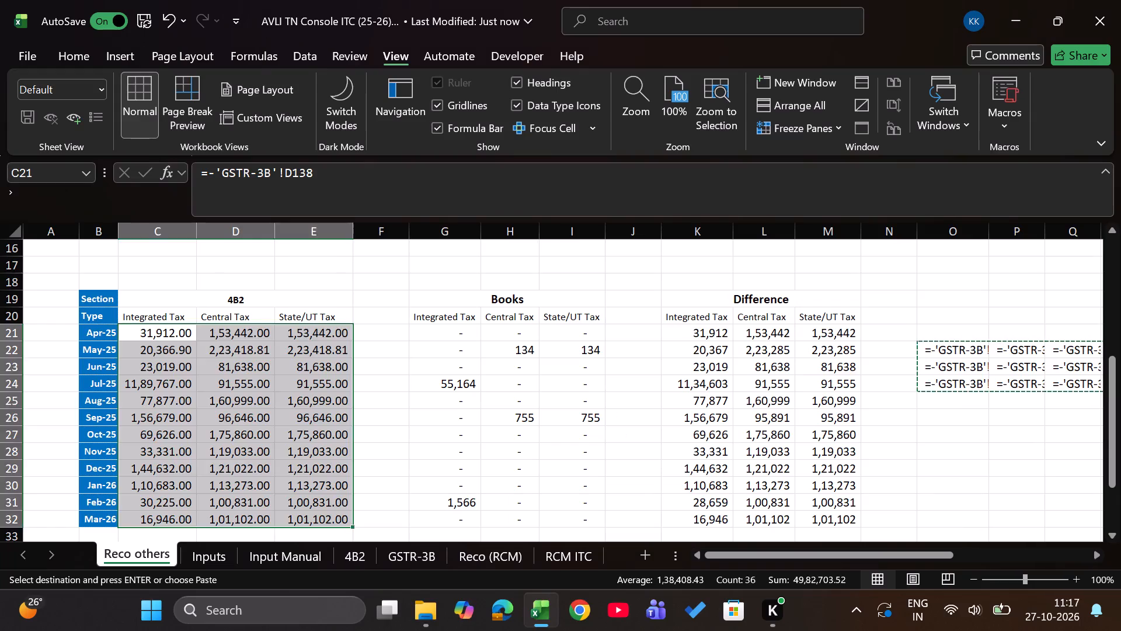
Clear the temporary helper entries in O22:Z24 of the Reco others sheet.
key(Right)
key(Right)
key(Right)
key(Right)
key(Right)
key(Right)
key(Right)
key(Right)
key(Right)
key(Right)
key(Right)
key(Right)
key(Right)
key(Right)
key(Right)
key(Down)
key(Left)
key(Left)
key(Left)
key(ctrl+shift+Down)
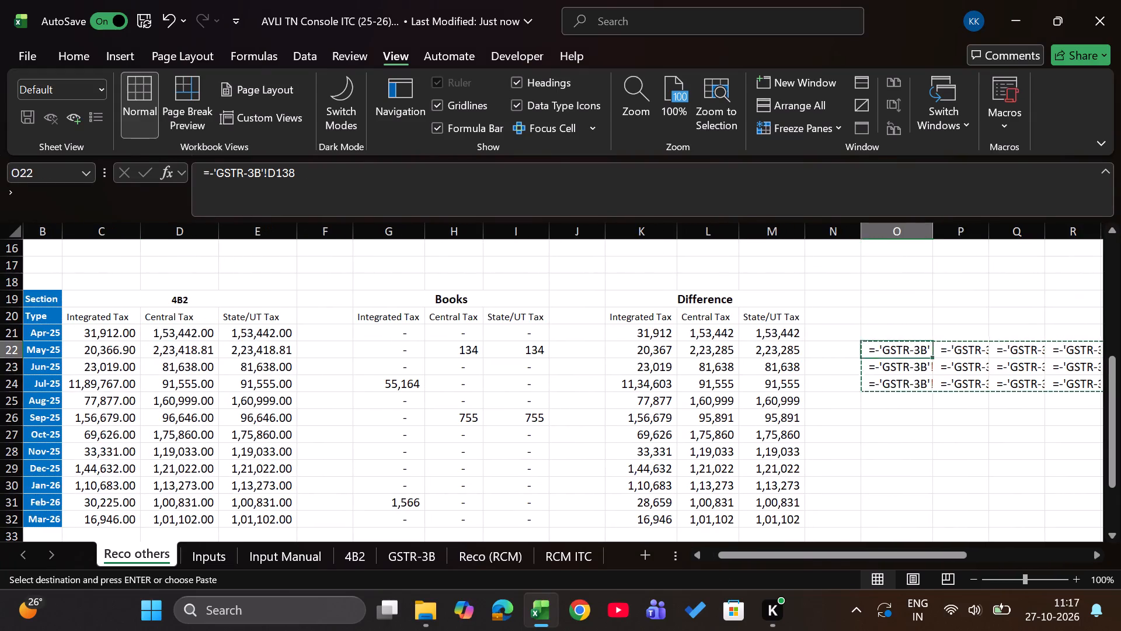
key(ctrl+shift+Right)
key(Delete)
Copy the four Text entries in N3:N6 of Input Manual and paste them into Inputs at BW183, under the "Details Of" column.
key(ctrl+Page_Down)
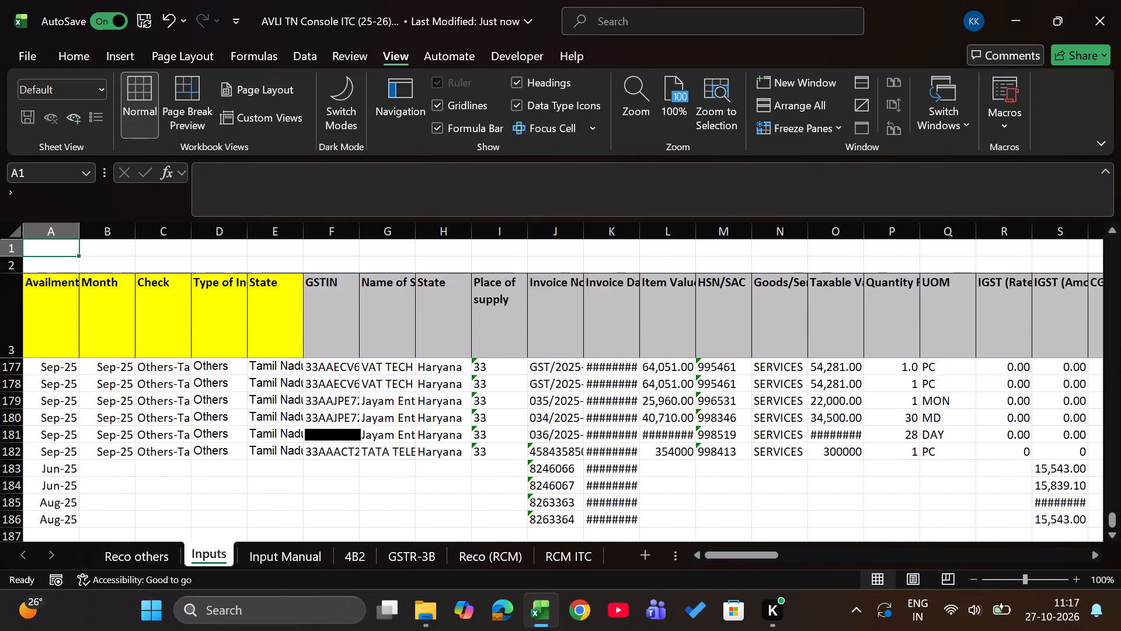
key(ctrl+Page_Down)
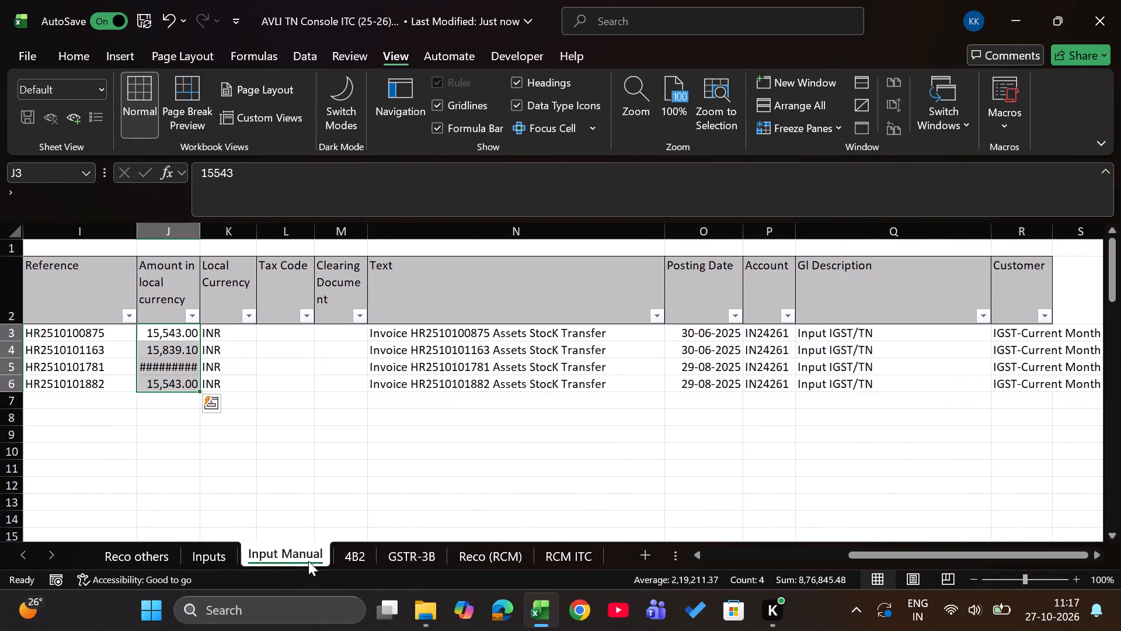
key(Right)
key(Right)
key(Right)
key(Right)
key(ctrl+shift+Down)
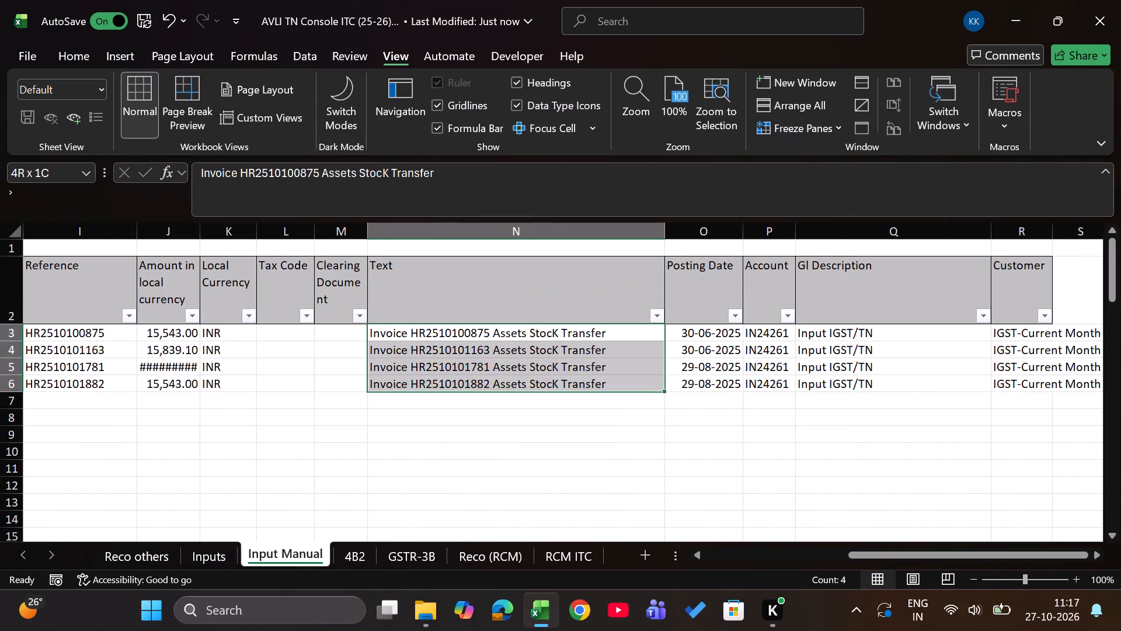
key(ctrl+c)
key(ctrl+Page_Up)
key(Right)
key(Right)
key(Right)
key(Right)
key(Right)
key(Right)
key(Right)
key(Right)
key(Right)
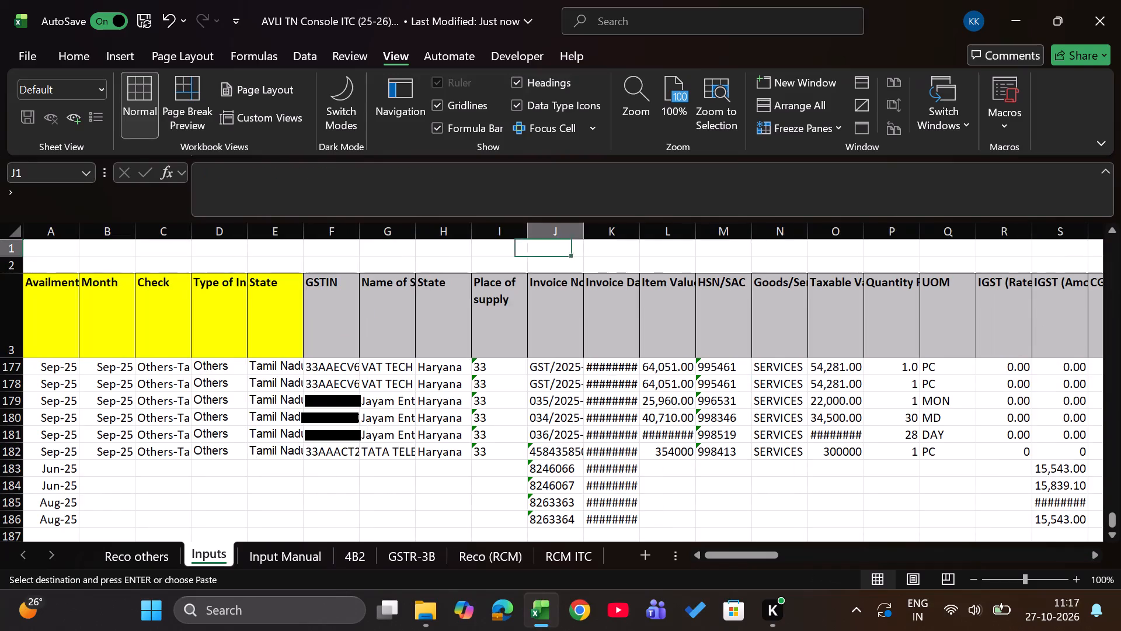
key(Down)
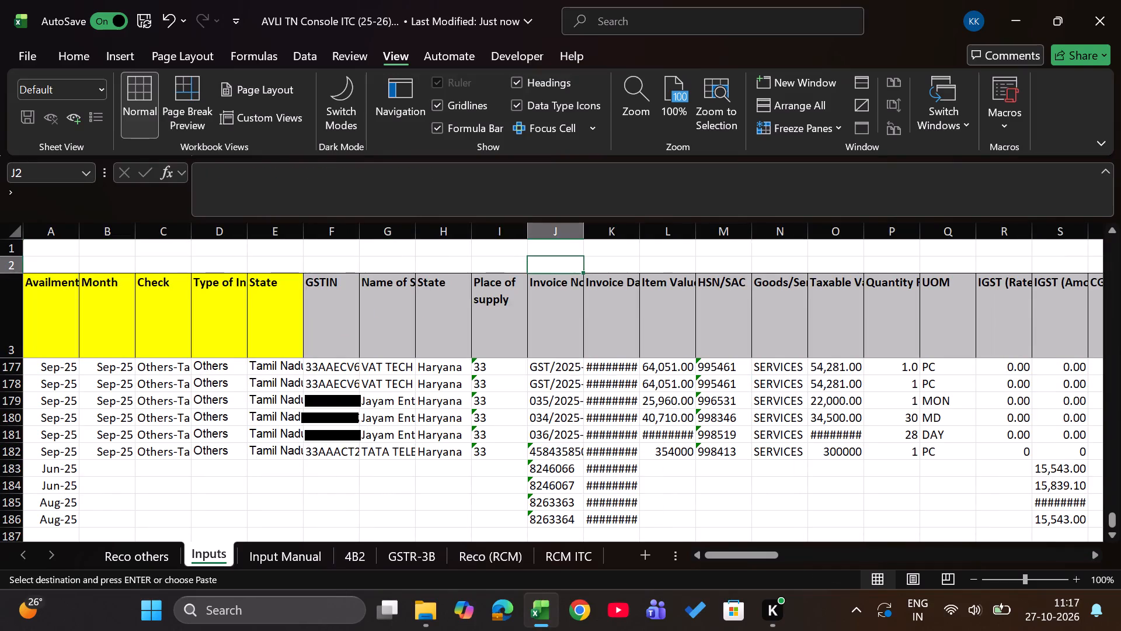
click(570, 464)
key(Right)
key(Right)
key(Right)
key(Right)
key(Right)
key(Right)
key(Right)
key(Right)
key(Right)
key(Right)
key(Right)
key(Right)
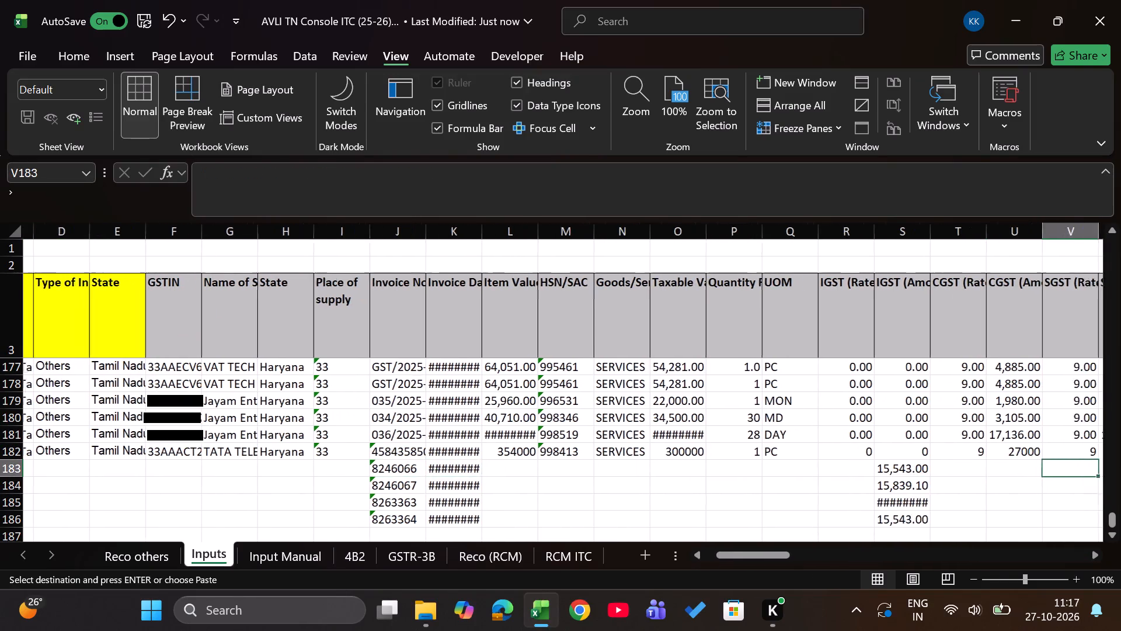
key(Right)
key(Right)
key(Right)
key(Right)
key(Right)
key(Right)
key(Right)
key(Right)
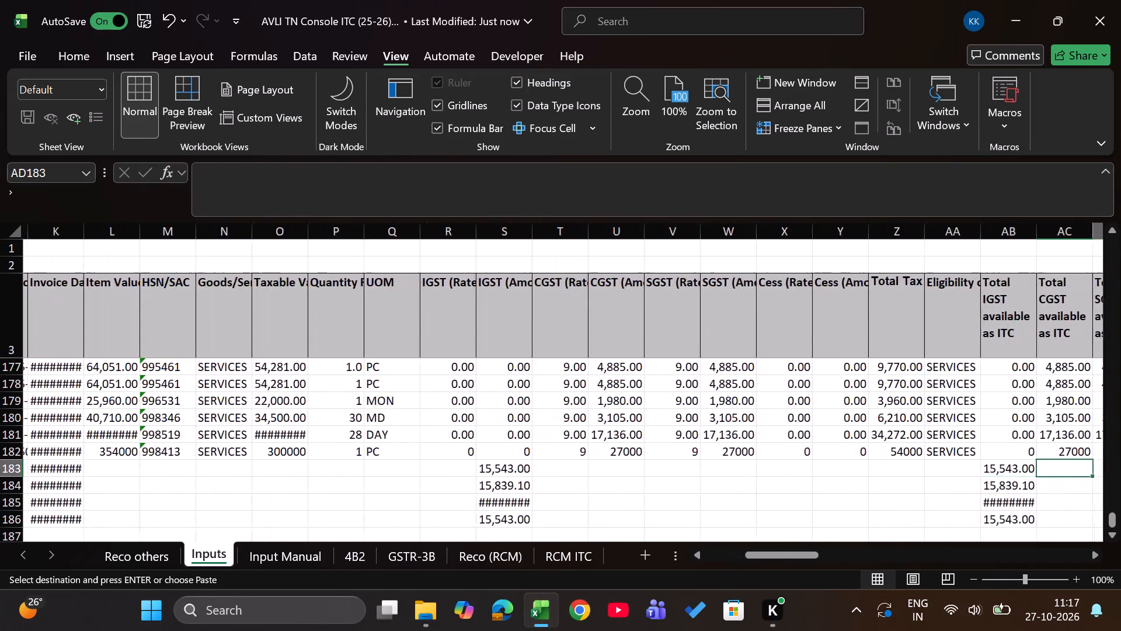
key(Right)
key(Right)
key(Right)
key(Right)
key(Right)
key(Right)
key(Right)
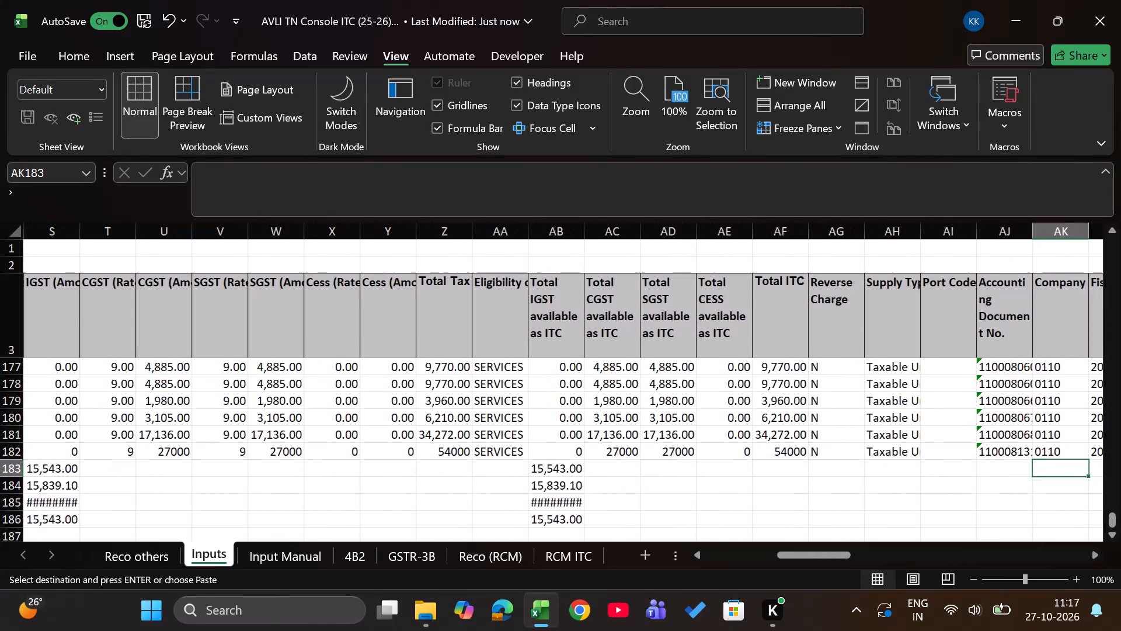
key(Left)
key(Left)
key(Left)
key(Up)
key(Down)
key(Right)
key(Right)
key(Right)
key(Right)
key(Right)
key(Right)
key(Right)
key(Right)
key(Right)
key(Right)
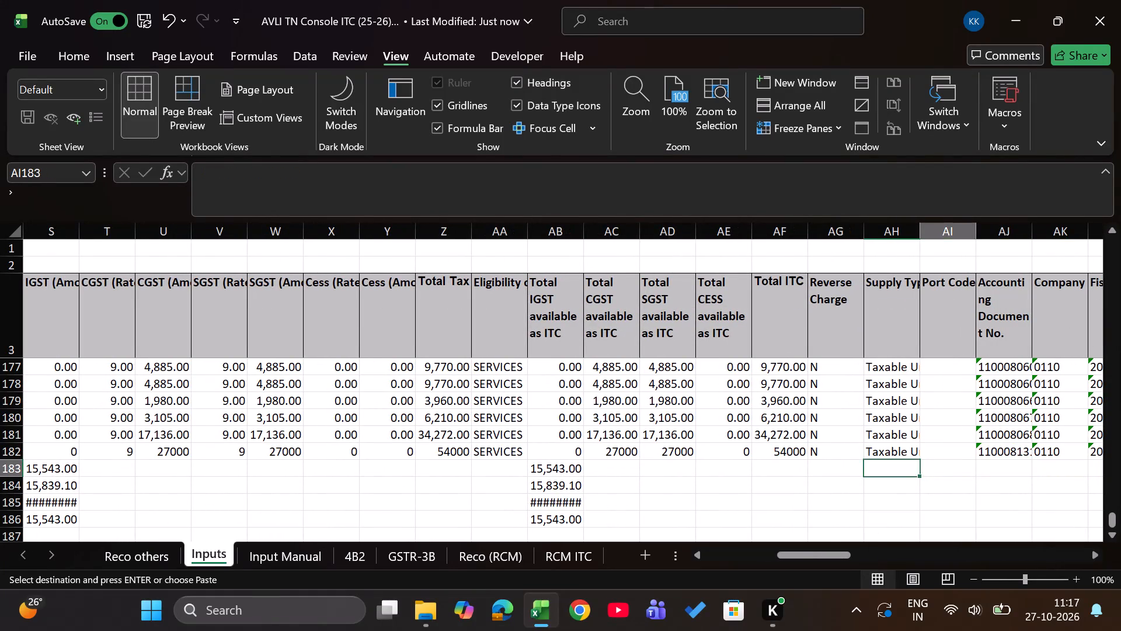
key(Right)
key(Right)
key(Right)
key(Right)
key(Right)
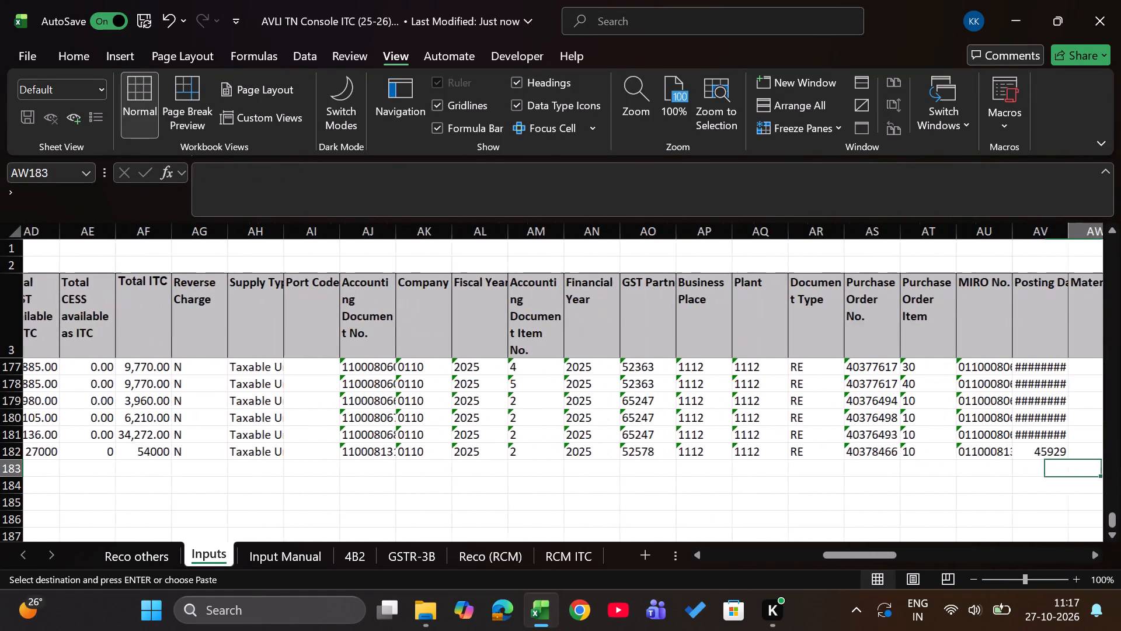
key(Right)
key(Right)
key(Left)
key(Left)
key(Right)
key(Right)
key(Right)
key(Right)
key(Right)
key(Right)
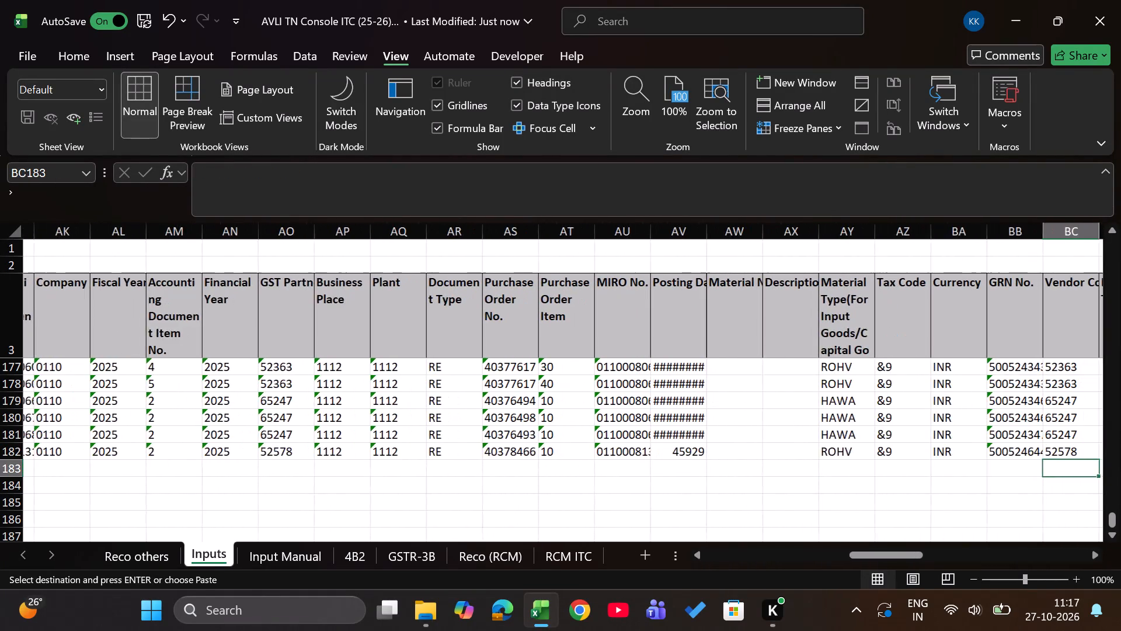
key(Right)
key(Right)
key(Right)
key(Right)
key(Right)
key(Right)
key(Right)
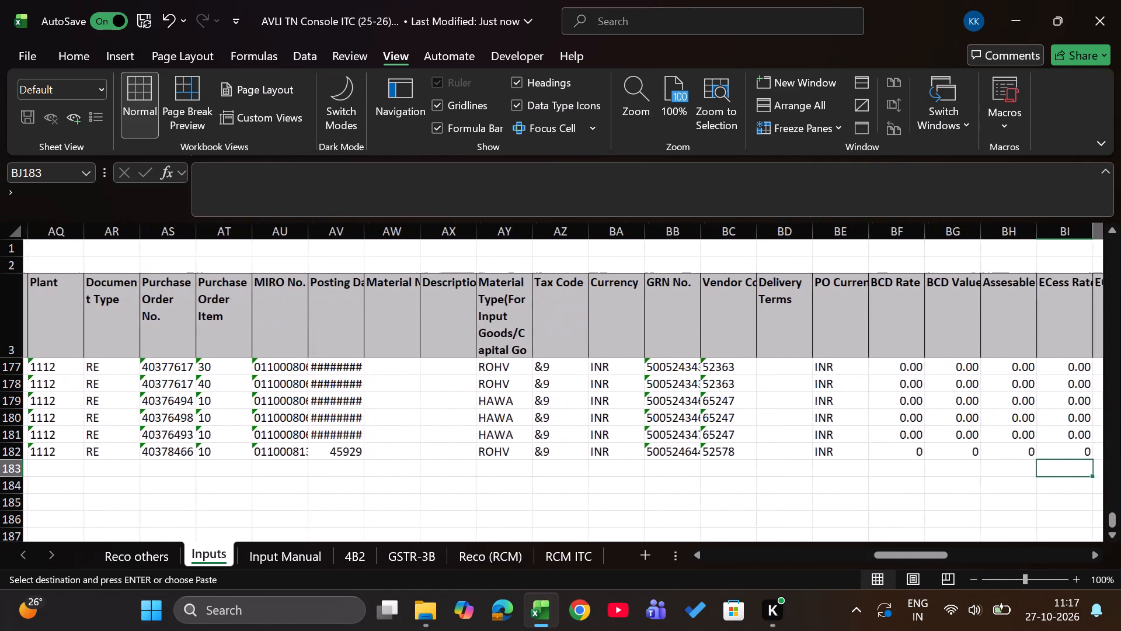
key(Right)
key(Right)
key(Right)
key(Right)
key(Right)
key(Right)
key(Right)
key(Right)
key(Right)
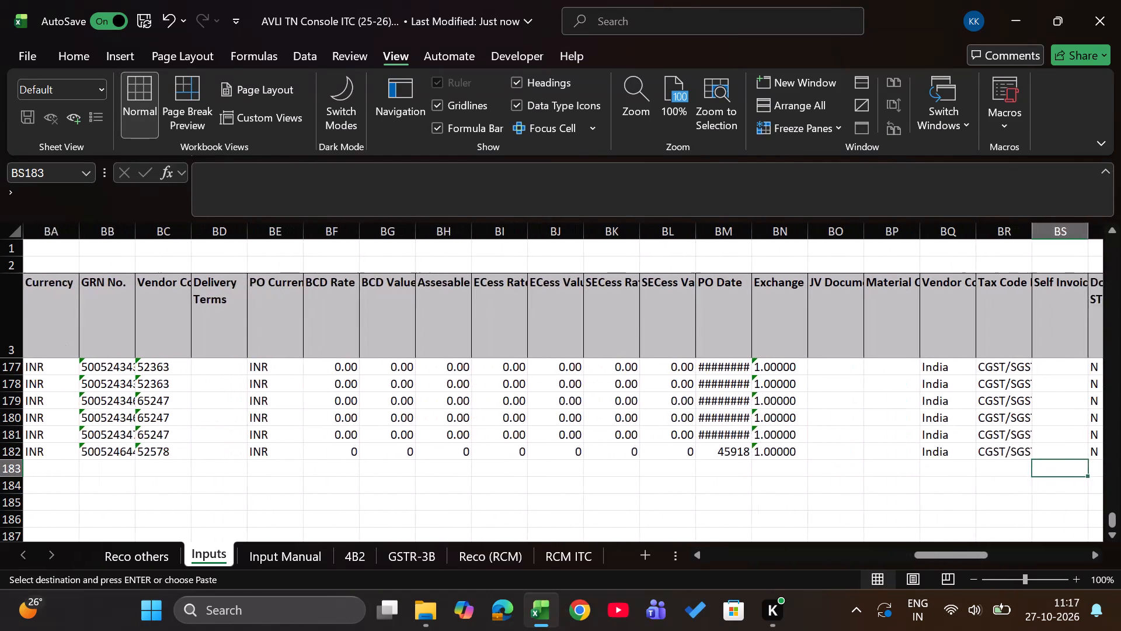
key(Right)
key(Right)
key(Right)
key(Right)
key(Right)
key(Left)
key(Left)
key(Left)
key(Right)
key(Right)
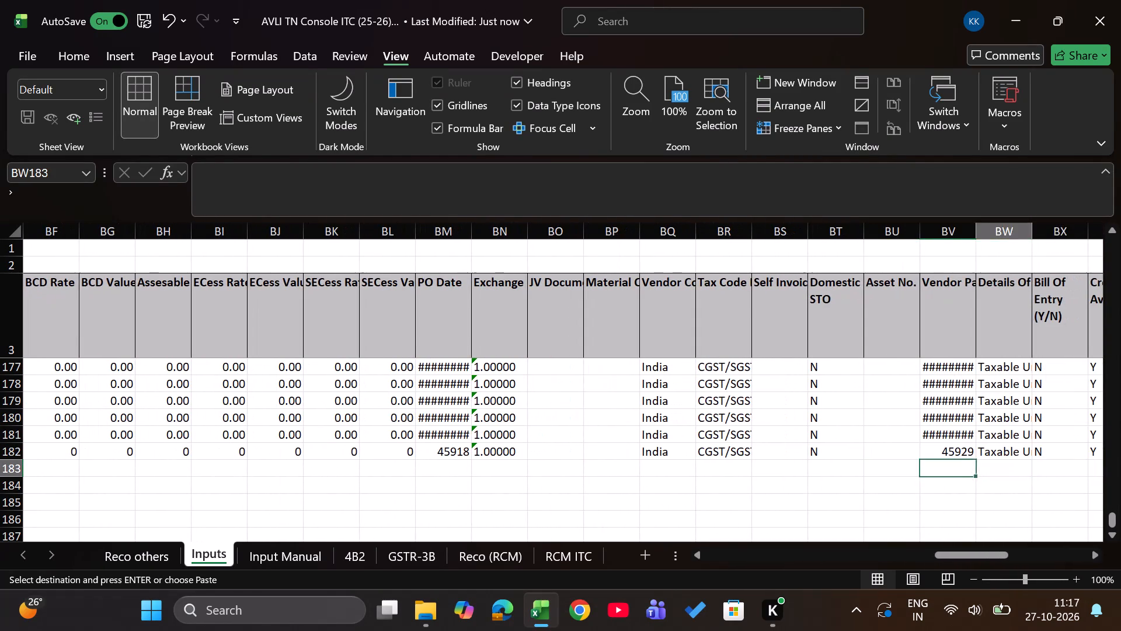
key(Right)
key(Right)
key(Left)
key(Left)
key(Up)
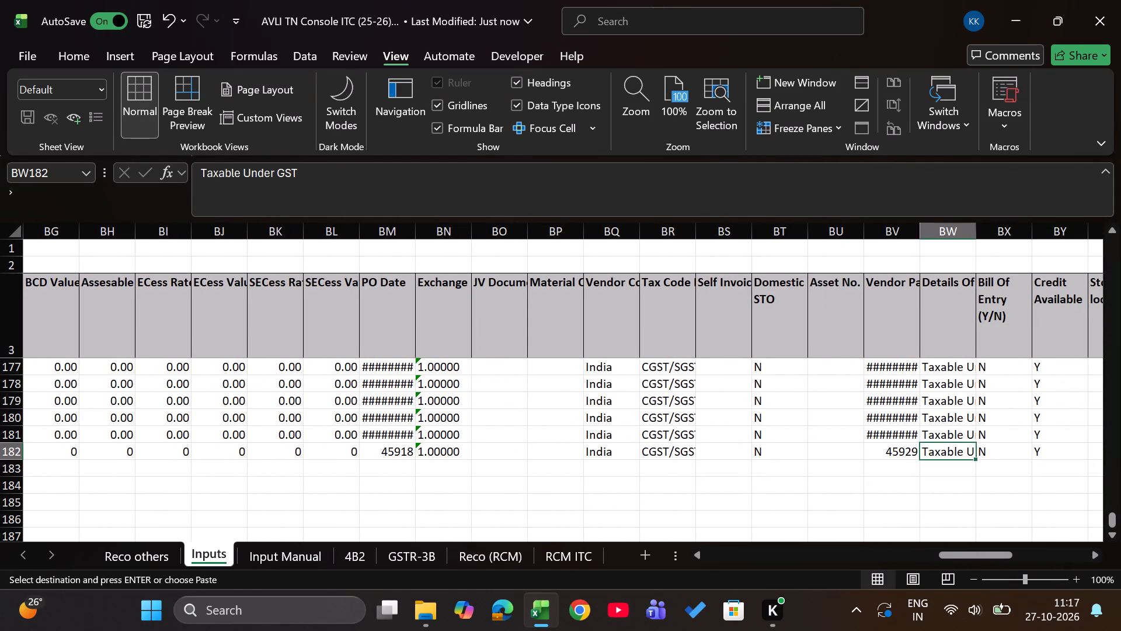
key(Down)
key(Right)
key(Right)
key(Right)
key(Right)
key(Right)
key(Right)
key(Right)
key(Right)
key(Right)
key(Right)
key(Right)
key(Right)
key(Left)
key(Left)
key(Left)
key(Left)
key(Left)
key(Left)
key(Left)
key(Left)
key(Left)
key(Left)
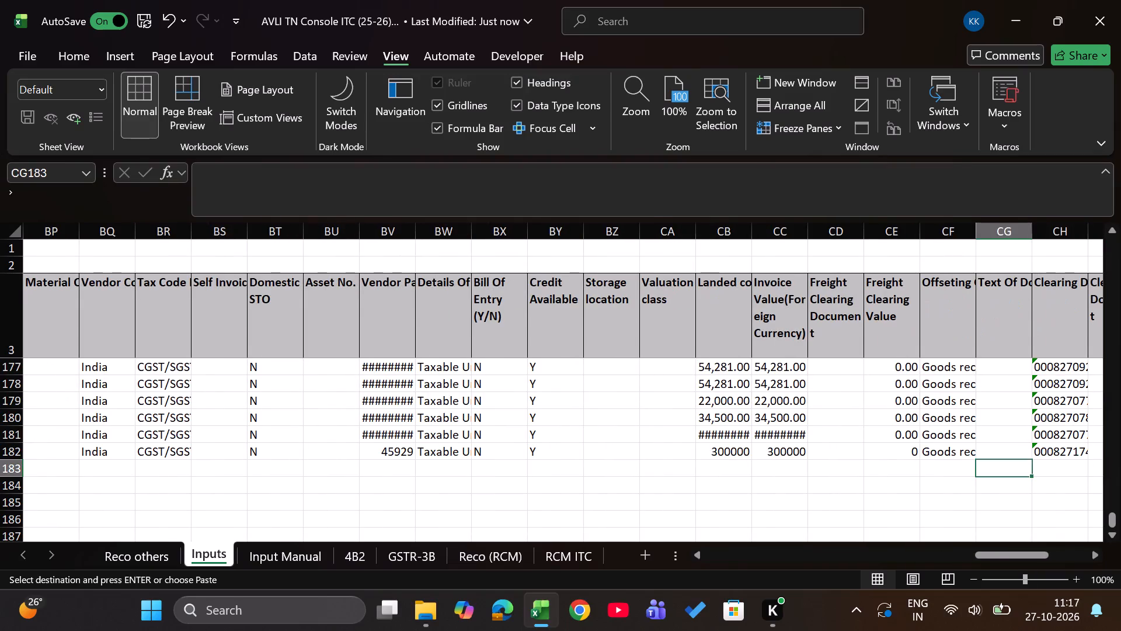
key(Left)
key(Left)
key(Right)
key(Return)
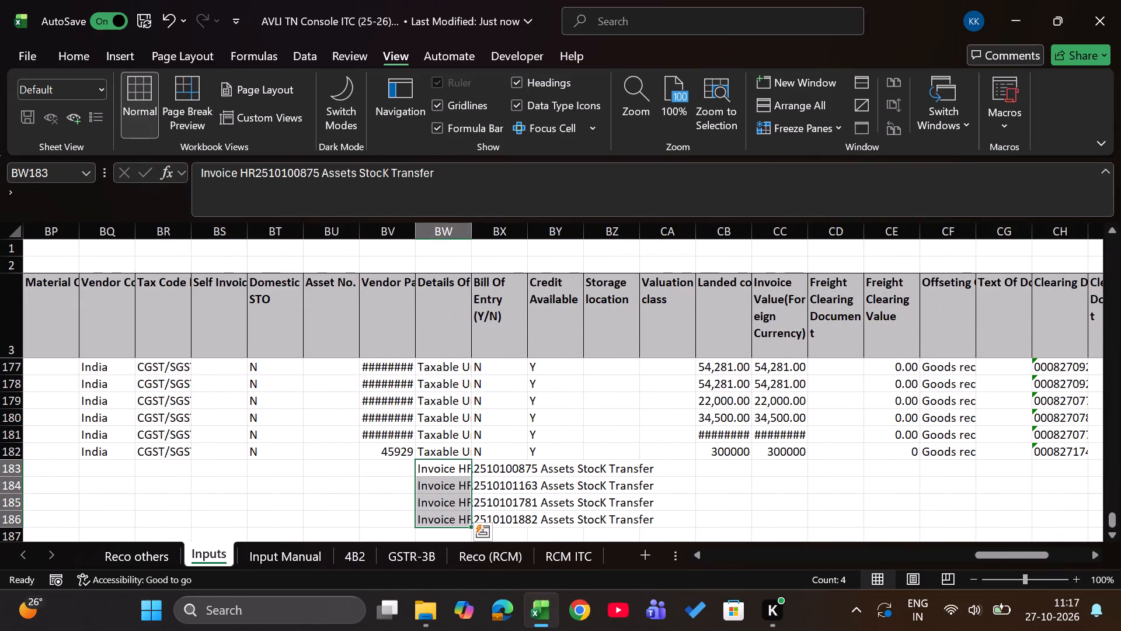
Delete the Input Manual sheet from the workbook.
key(Right)
key(Right)
key(Right)
key(Right)
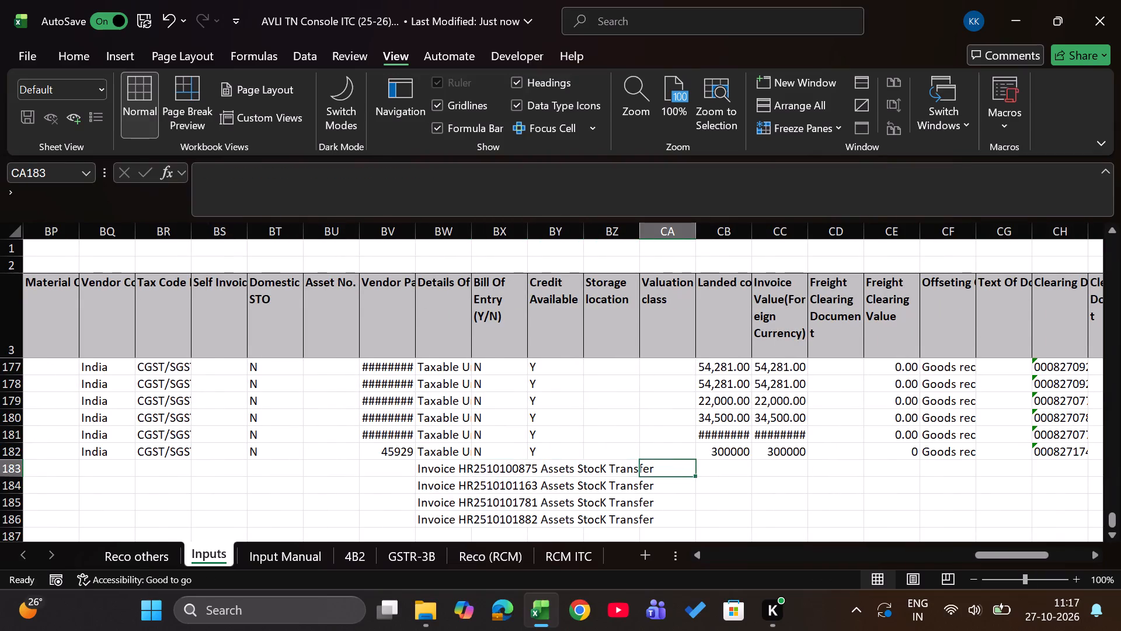
key(ctrl+Left)
key(ctrl+Left)
key(ctrl+Left)
key(ctrl+Left)
key(ctrl+Left)
key(ctrl+Left)
key(ctrl+Left)
key(ctrl+Left)
key(ctrl+Left)
key(ctrl+Left)
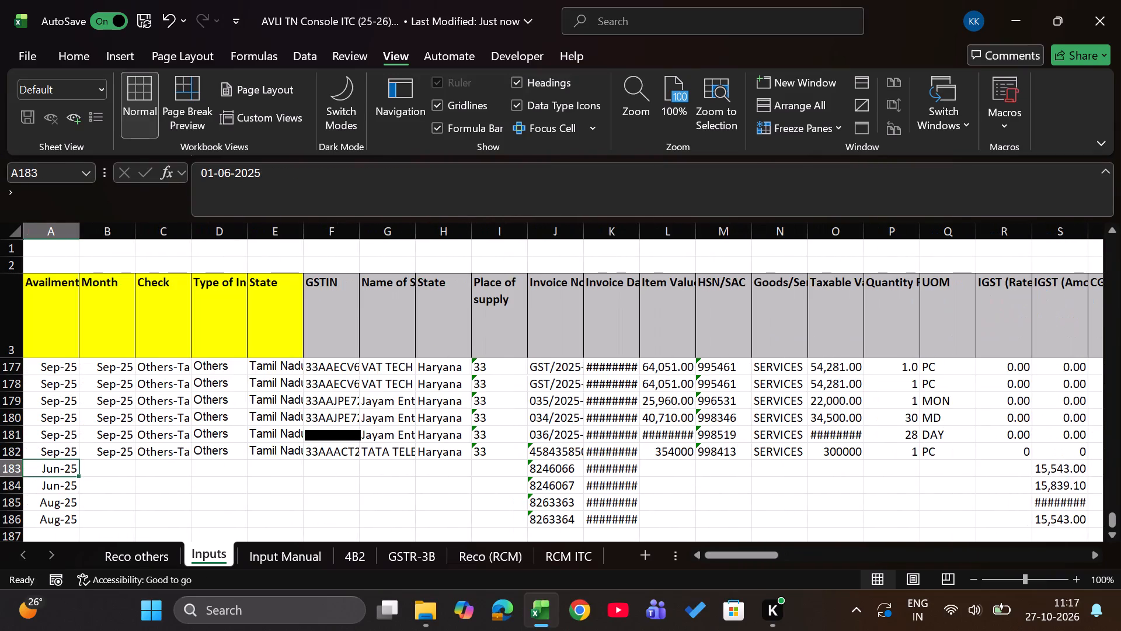
key(ctrl+Page_Down)
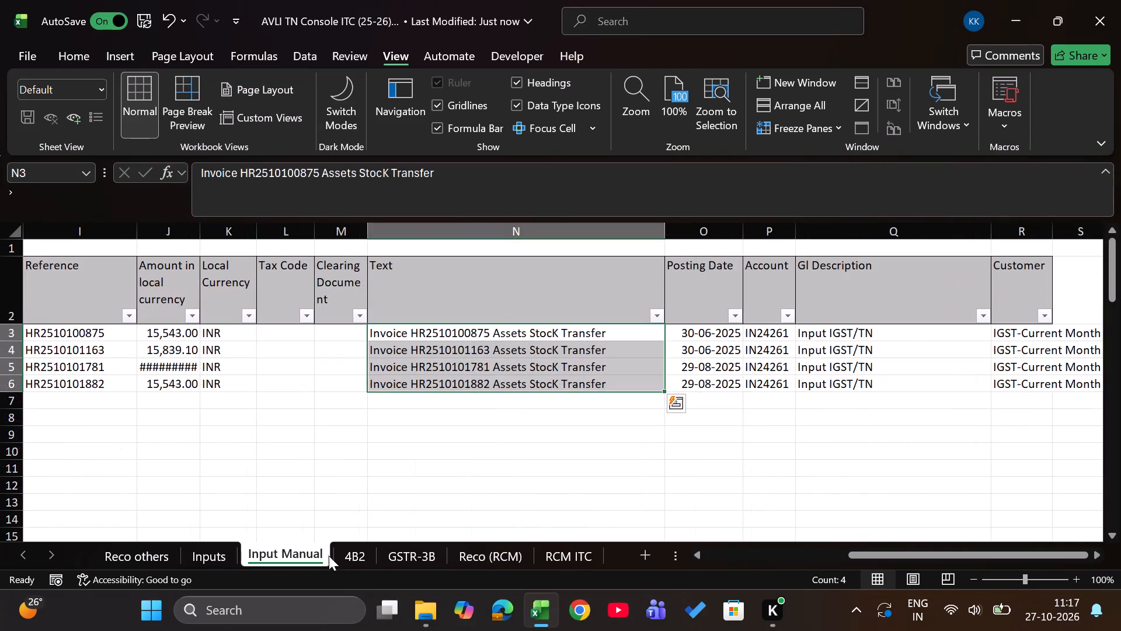
right_click(294, 557)
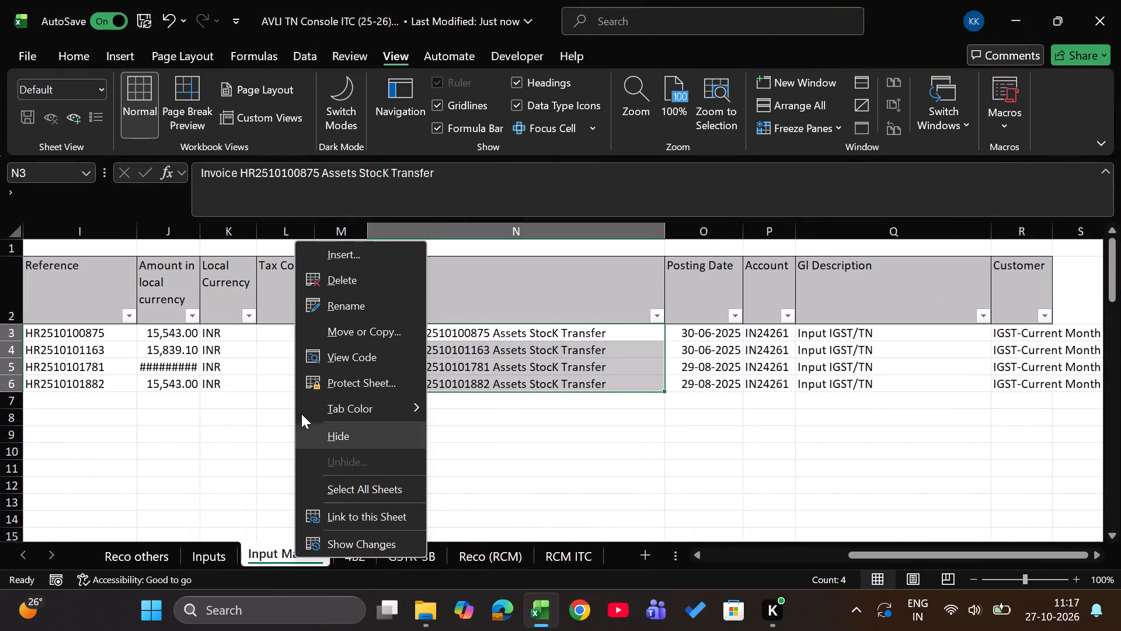
click(337, 283)
key(Return)
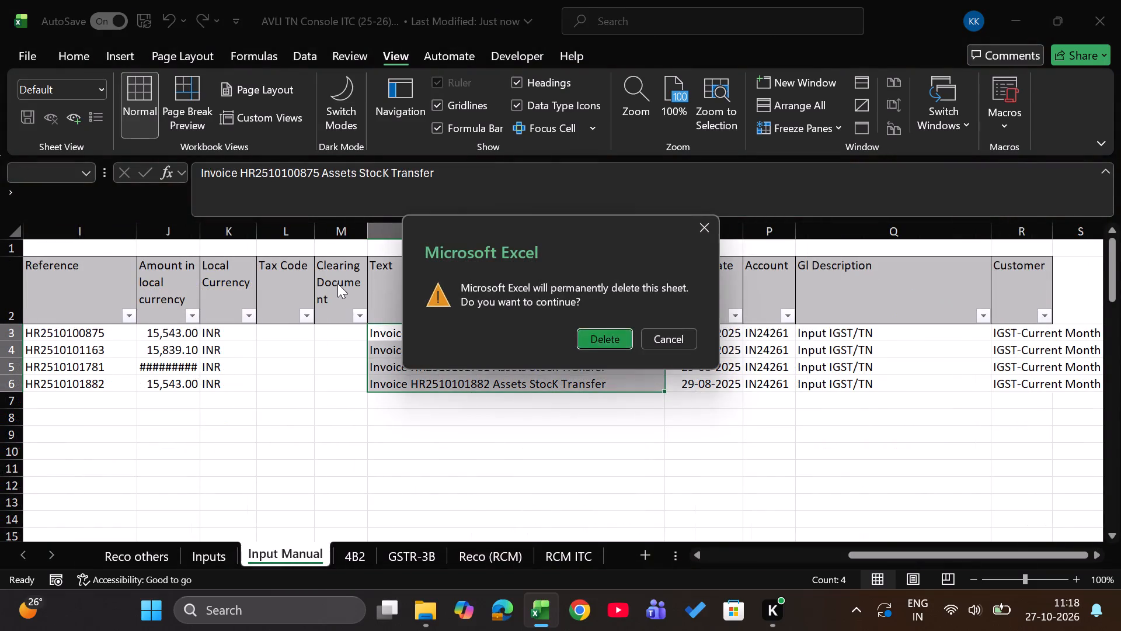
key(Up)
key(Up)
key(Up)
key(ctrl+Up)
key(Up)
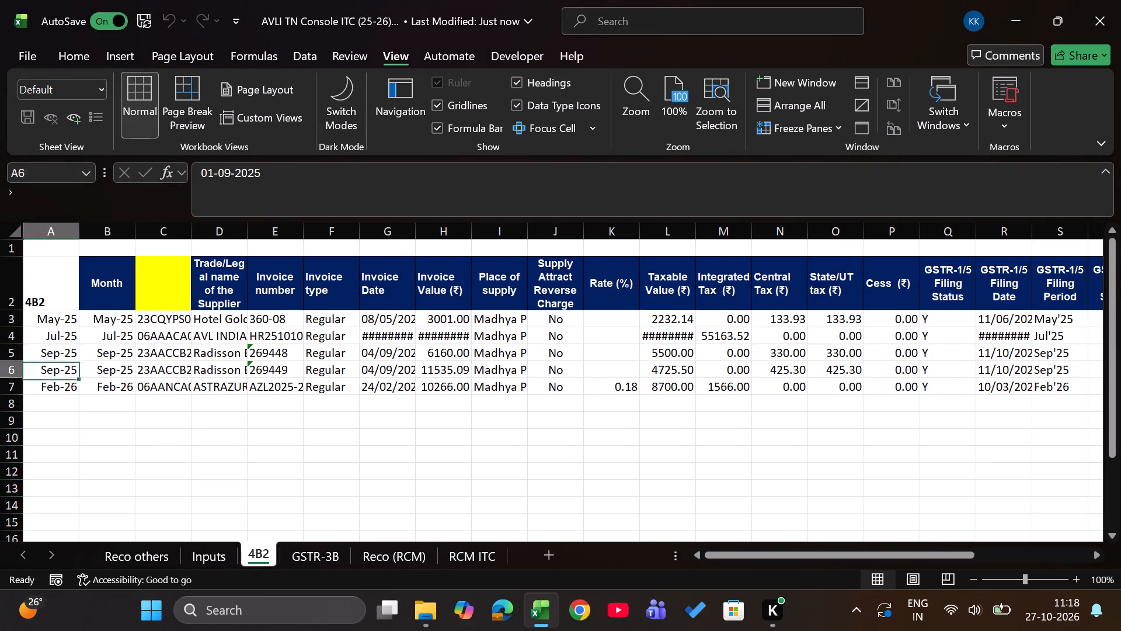
Clear the five old invoice rows, rows 3 to 7, below the header of the 4B2 sheet.
key(Up)
key(Up)
key(Up)
key(ctrl+shift+Down)
key(ctrl+shift+Right)
key(ctrl+shift+Right)
key(ctrl+shift+Right)
key(ctrl+shift+Right)
key(ctrl+shift+Right)
key(ctrl+shift+Right)
key(ctrl+shift+Right)
key(ctrl+shift+Right)
key(ctrl+shift+Right)
key(ctrl+shift+Right)
key(ctrl+shift+Right)
key(ctrl+shift+Right)
key(ctrl+shift+Right)
key(ctrl+shift+Right)
key(ctrl+shift+Right)
key(ctrl+shift+Right)
key(ctrl+shift+Right)
key(ctrl+shift+Right)
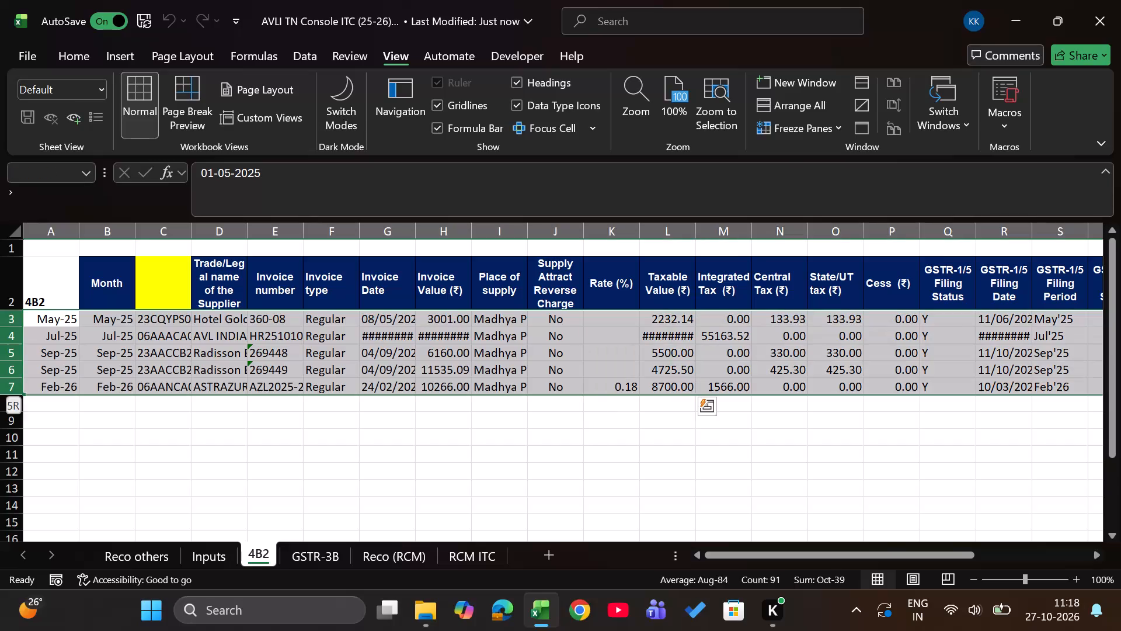
key(Delete)
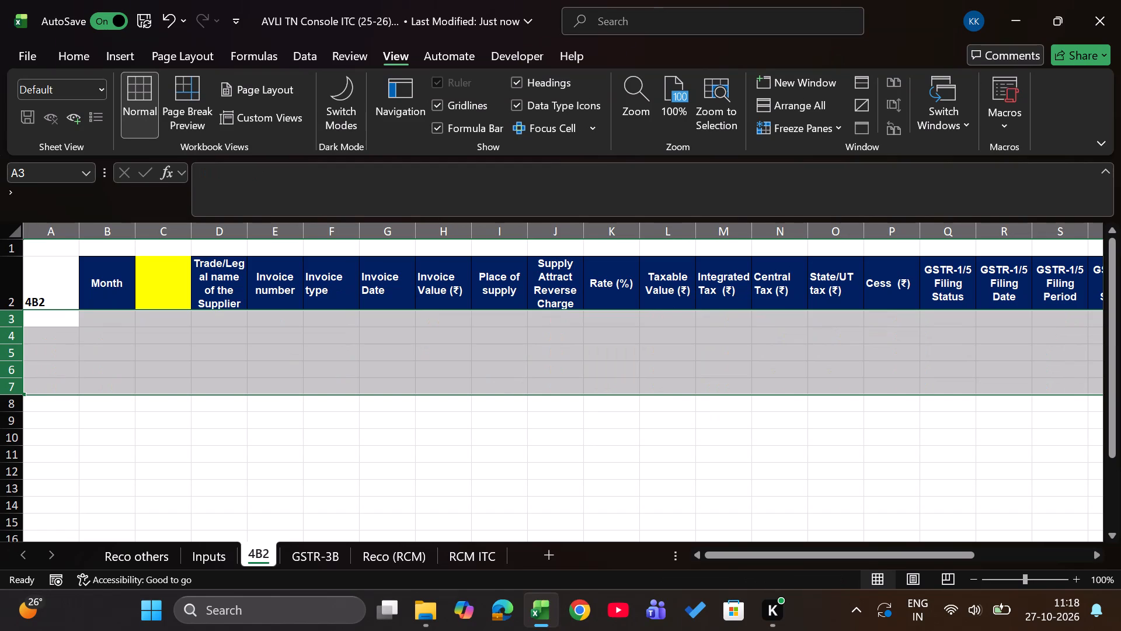
key(Left)
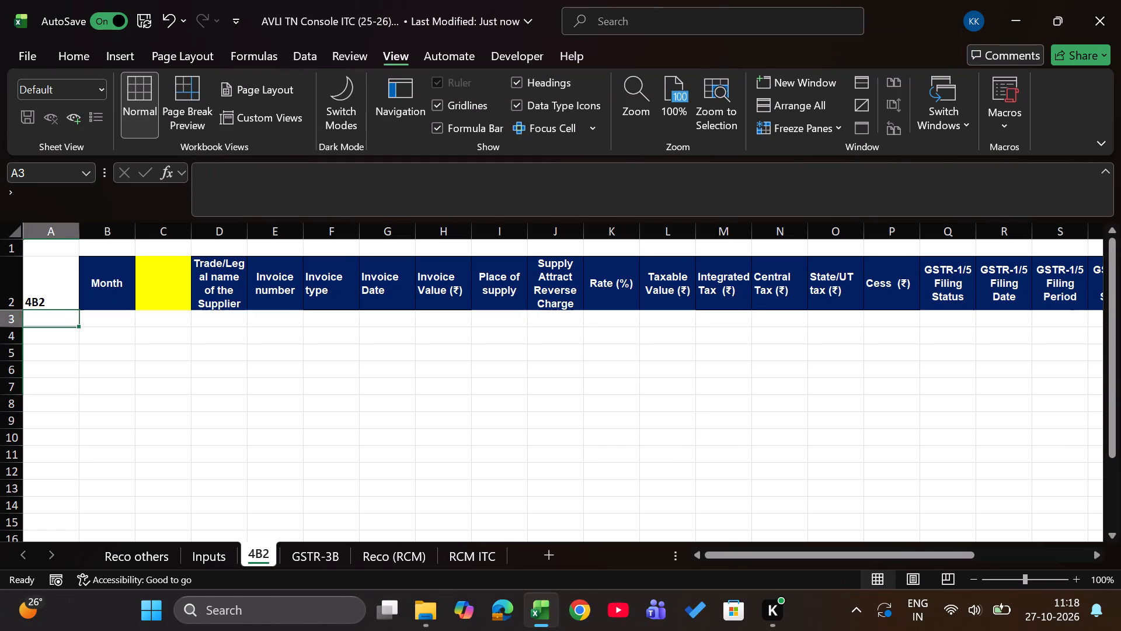
key(Right)
key(Right)
key(Left)
key(Left)
key(Left)
Look through the GSTR-3B and Reco (RCM) sheets, including the Books formula for reverse charge.
key(ctrl+Page_Down)
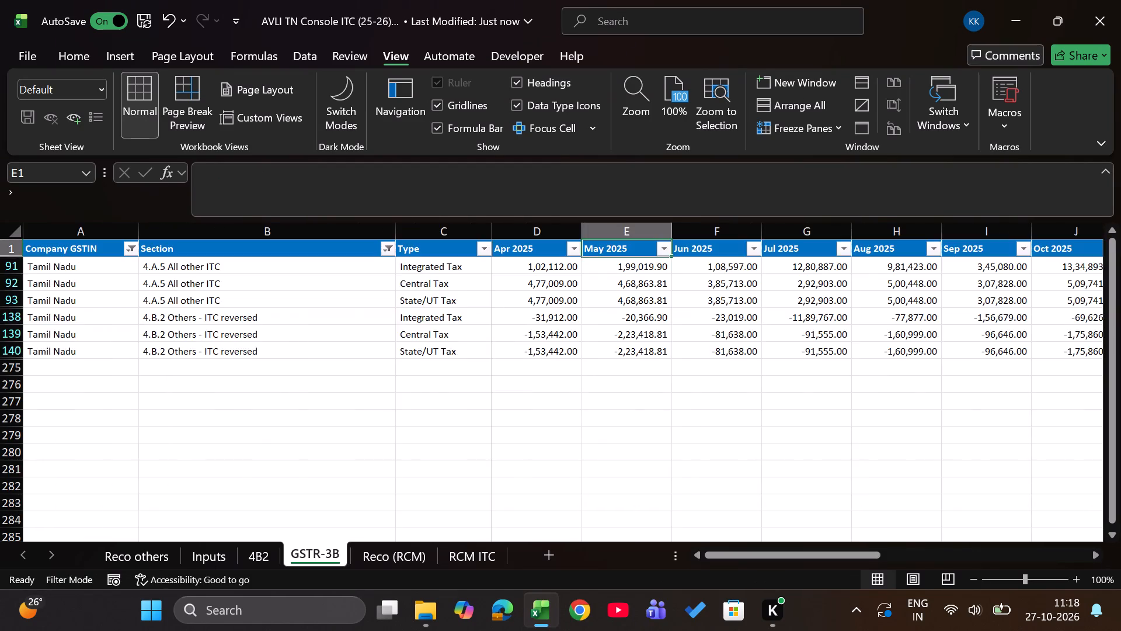
key(ctrl+Page_Down)
key(Down)
key(Right)
key(Right)
key(Right)
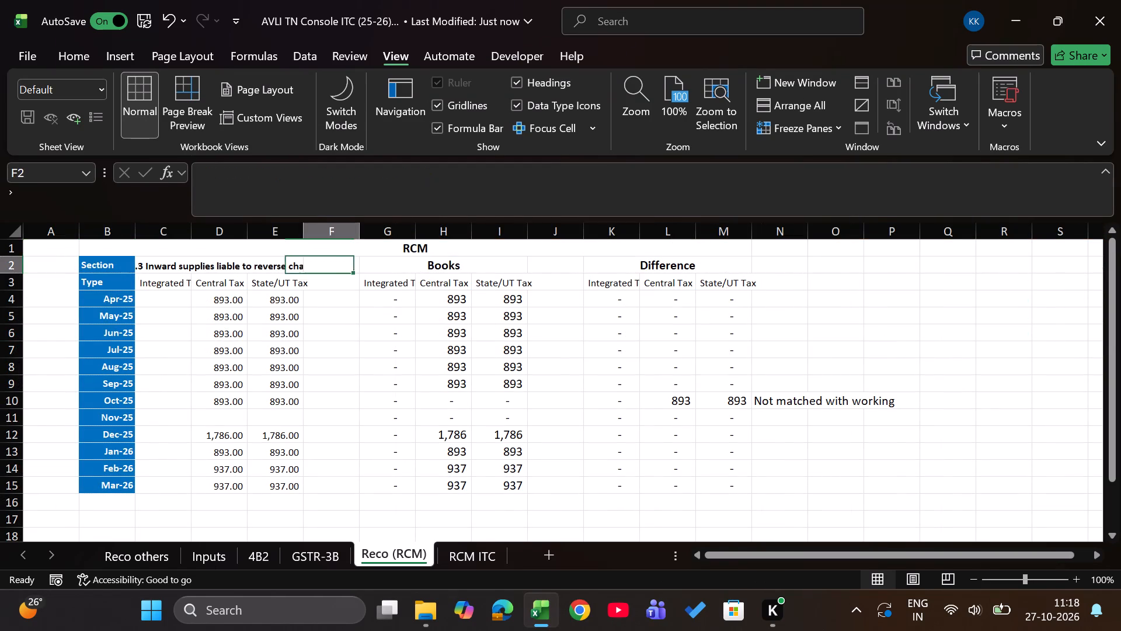
key(Right)
key(Right)
key(Down)
key(Left)
key(Left)
key(Down)
key(Left)
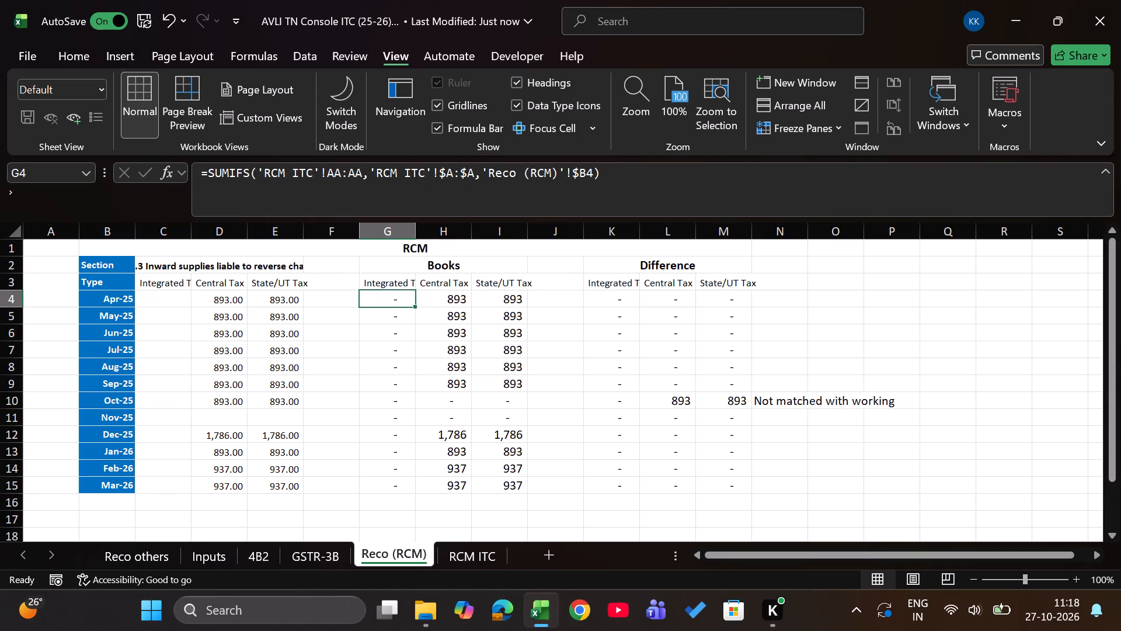
key(ctrl+Page_Up)
key(ctrl+Page_Up)
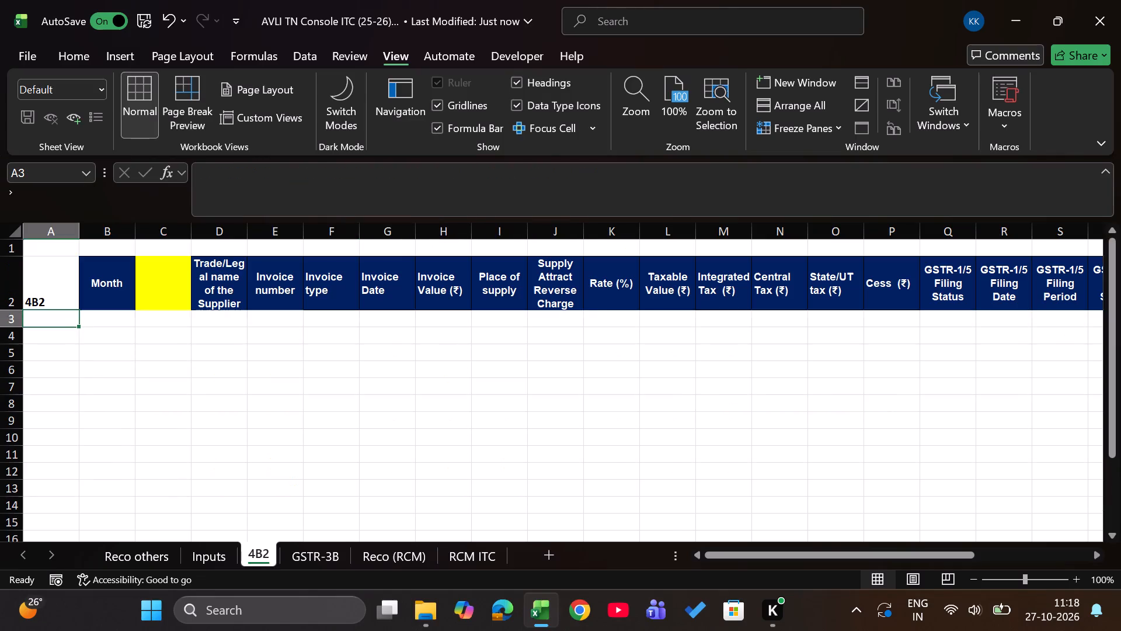
key(ctrl+Page_Up)
key(ctrl+Page_Up)
key(ctrl+Page_Down)
key(ctrl+Page_Down)
key(ctrl+Page_Down)
key(ctrl+Page_Down)
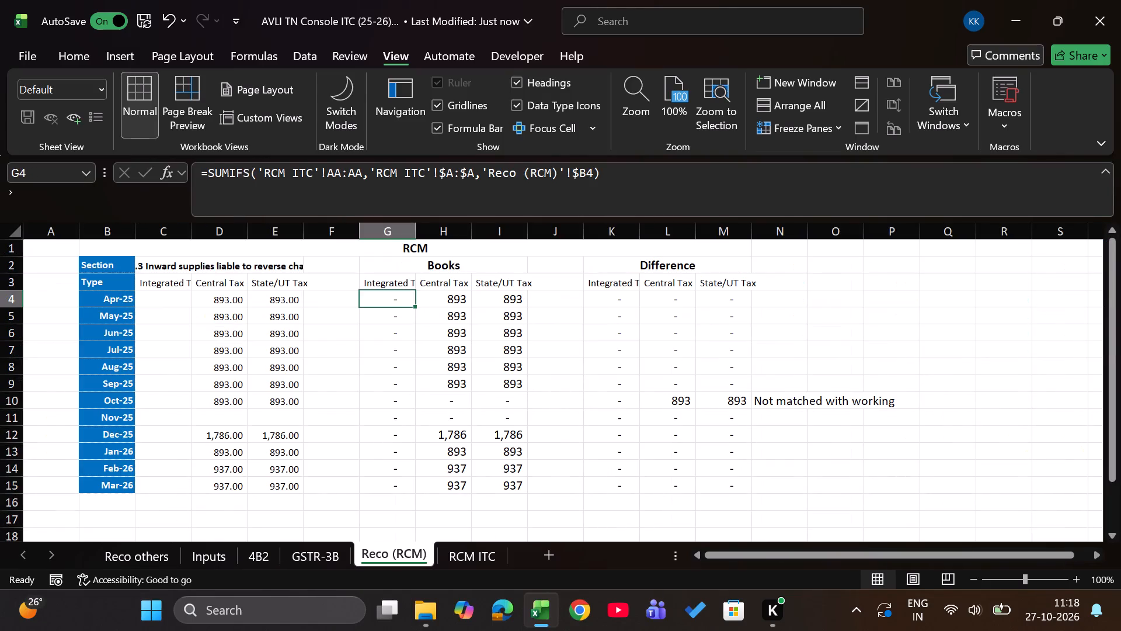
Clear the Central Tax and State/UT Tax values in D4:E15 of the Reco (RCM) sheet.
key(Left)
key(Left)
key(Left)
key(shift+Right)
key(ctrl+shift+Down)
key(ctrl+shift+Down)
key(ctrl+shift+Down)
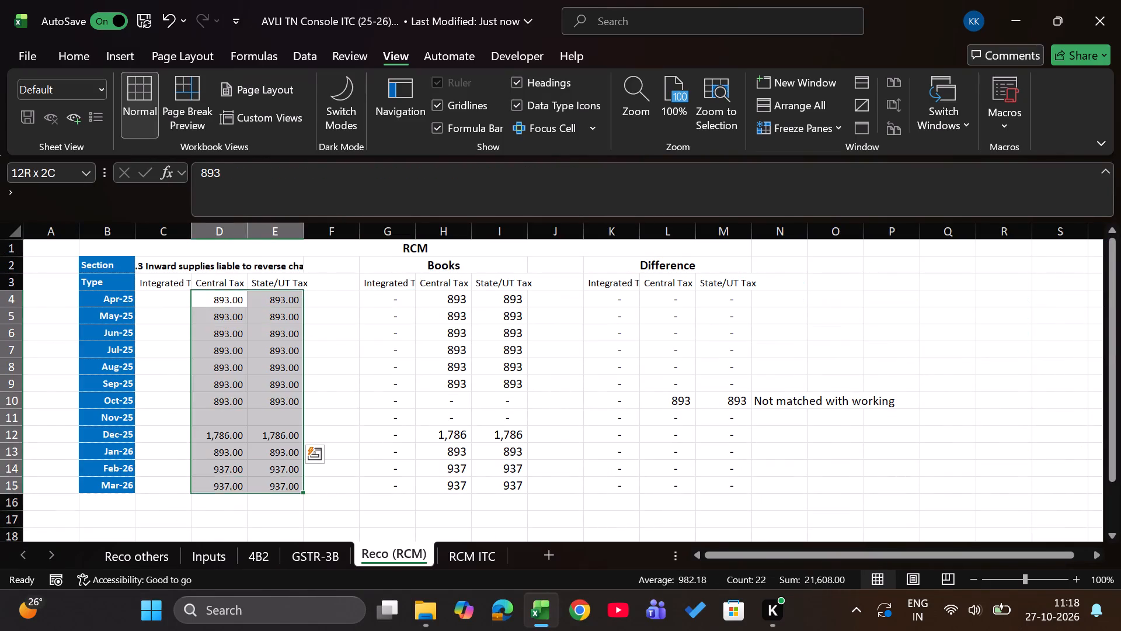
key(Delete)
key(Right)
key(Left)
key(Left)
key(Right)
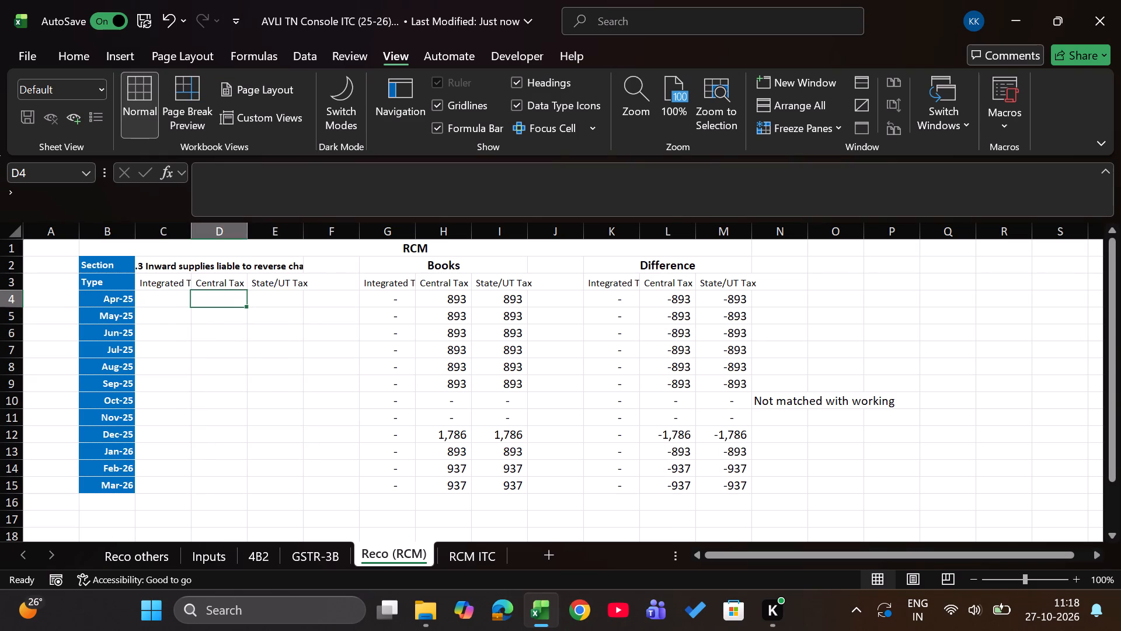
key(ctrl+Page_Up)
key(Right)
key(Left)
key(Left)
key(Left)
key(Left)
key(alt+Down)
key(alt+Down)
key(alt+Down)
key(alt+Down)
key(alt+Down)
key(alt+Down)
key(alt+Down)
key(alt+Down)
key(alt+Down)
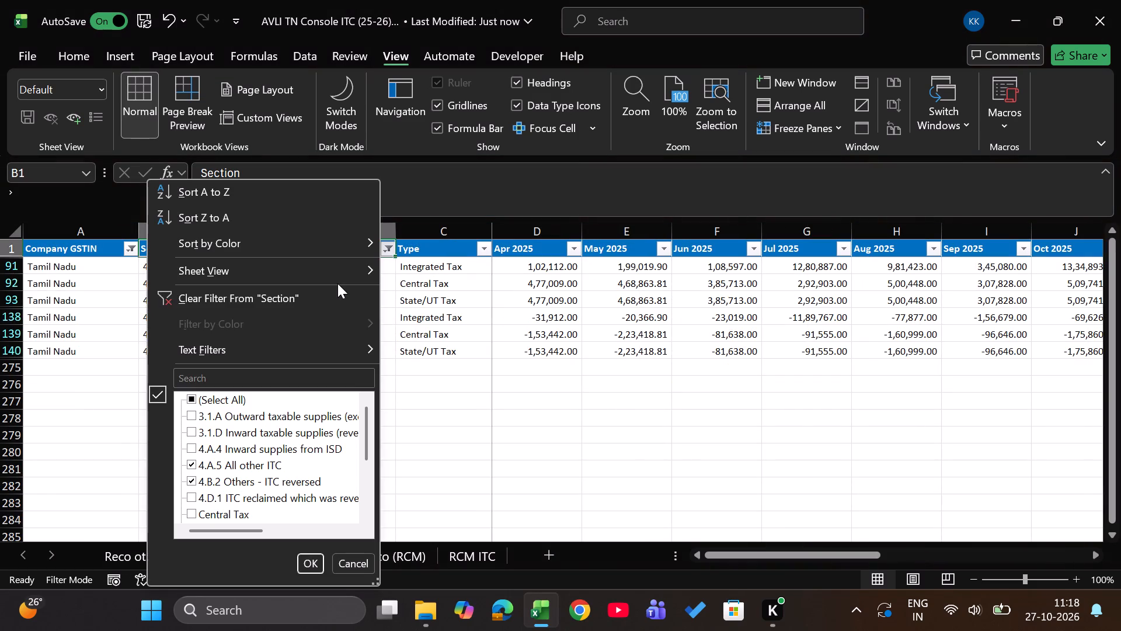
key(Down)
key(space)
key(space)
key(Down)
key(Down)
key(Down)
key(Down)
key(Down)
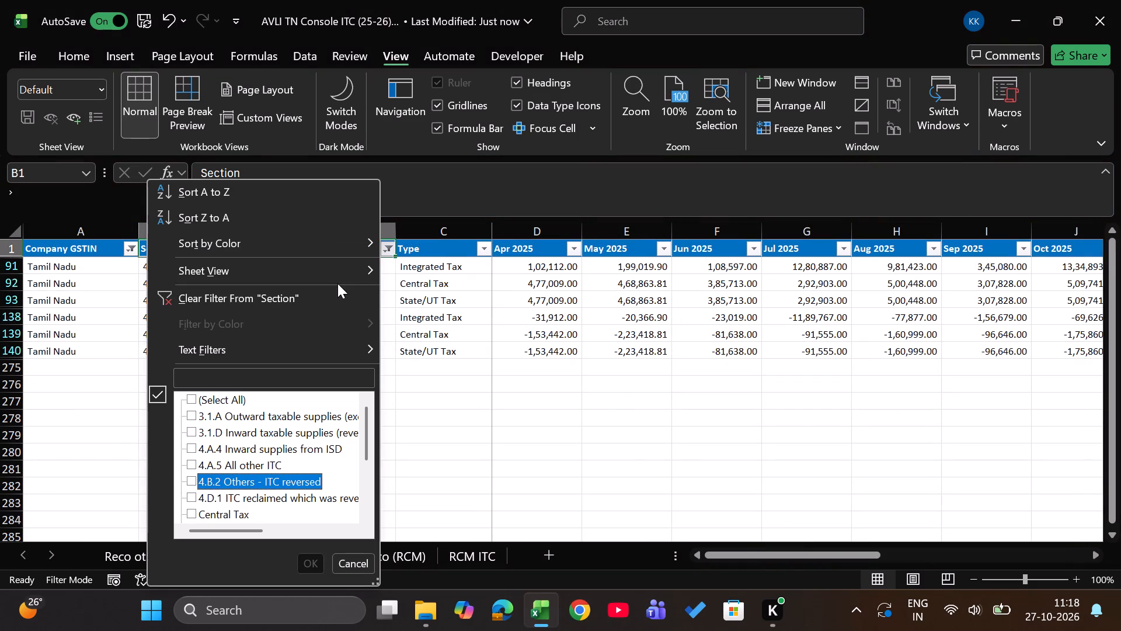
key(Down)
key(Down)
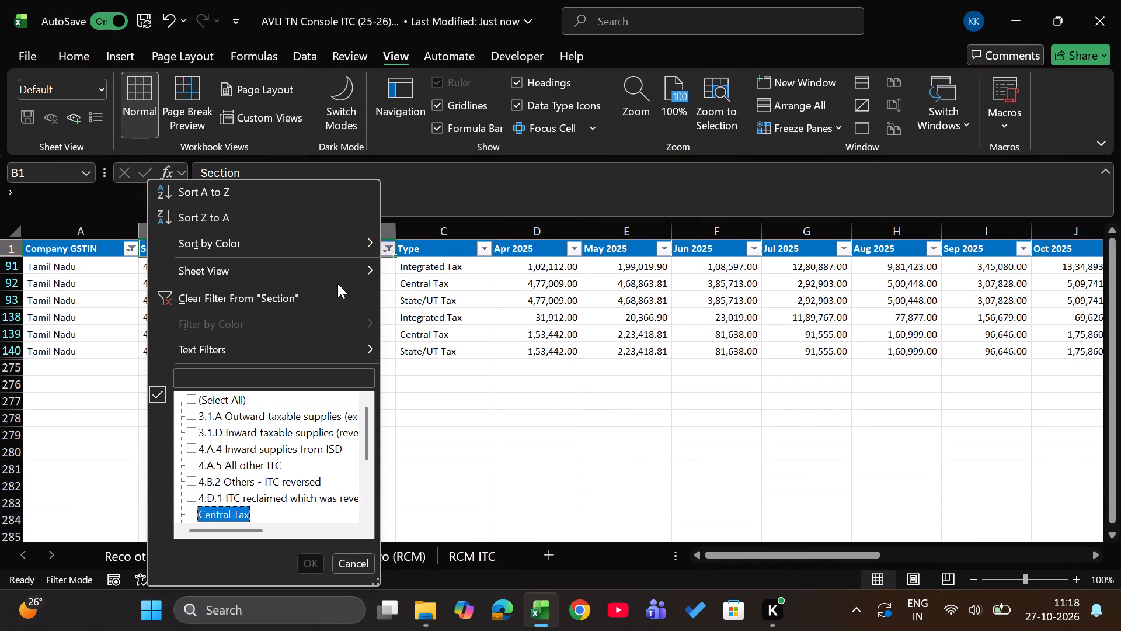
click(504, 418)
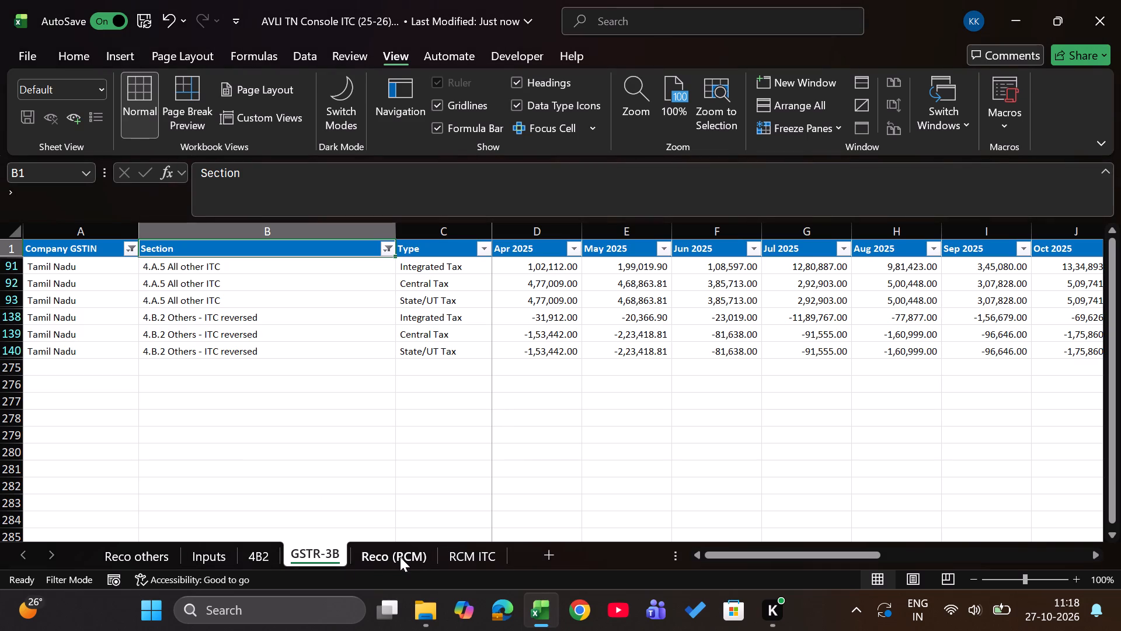
Delete the Reco (RCM) sheet from the workbook.
click(400, 557)
right_click(400, 557)
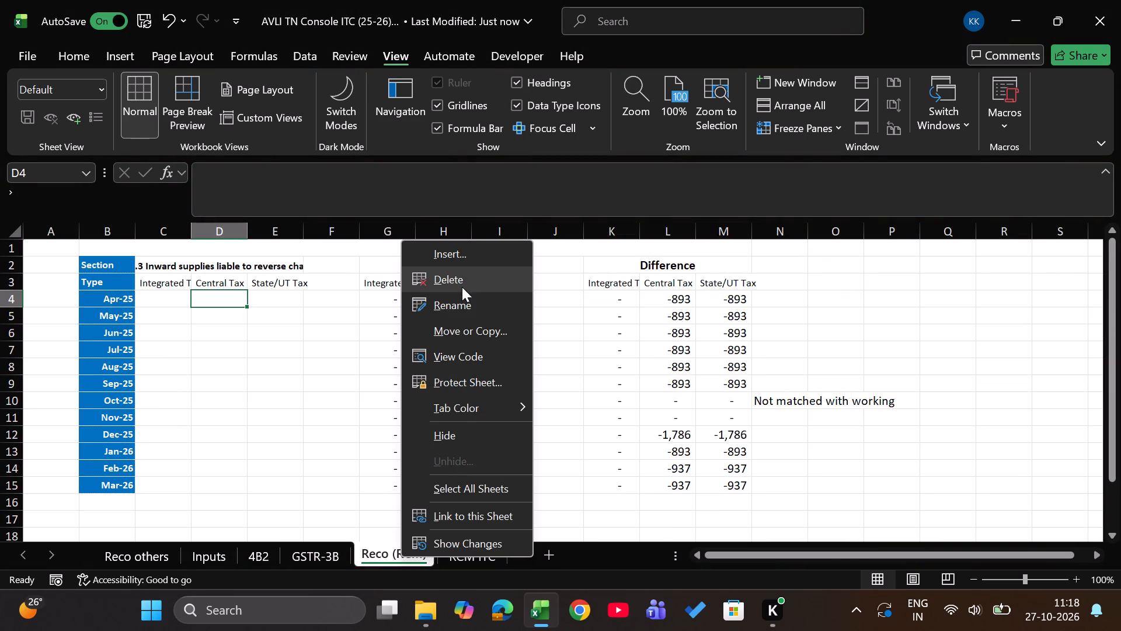
click(461, 289)
key(Return)
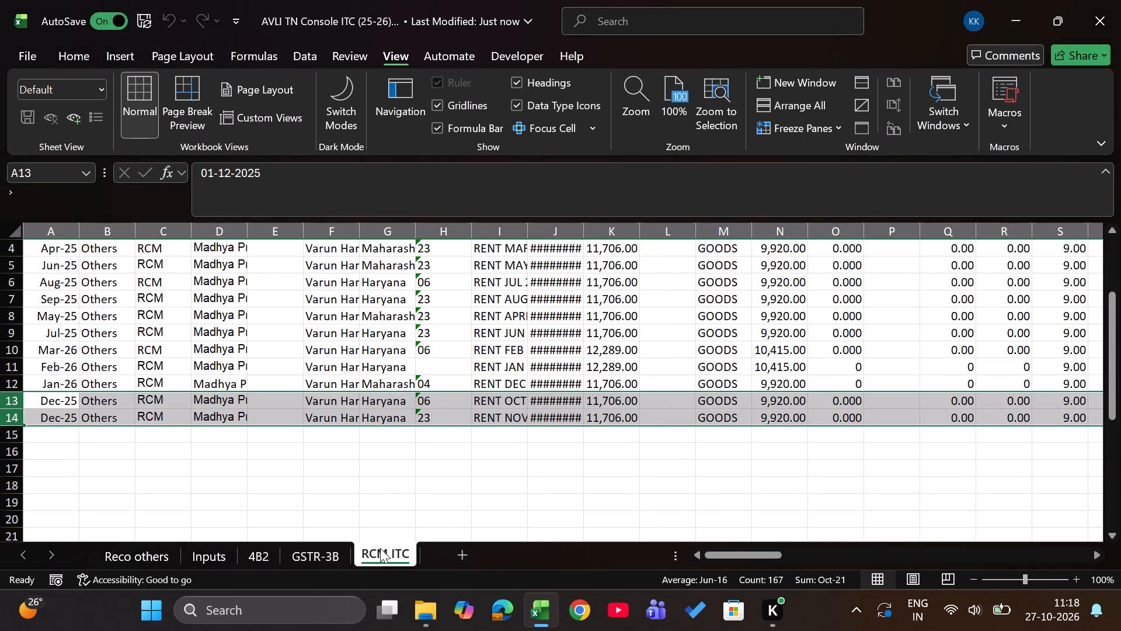
Delete the RCM ITC sheet from the workbook.
right_click(382, 547)
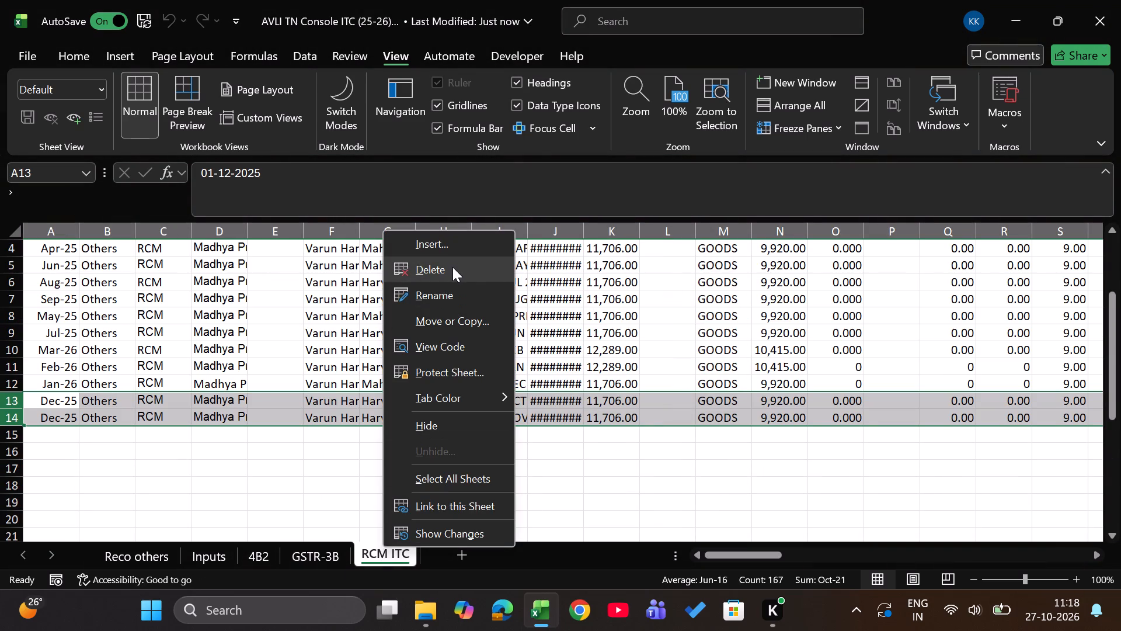
click(452, 267)
key(Return)
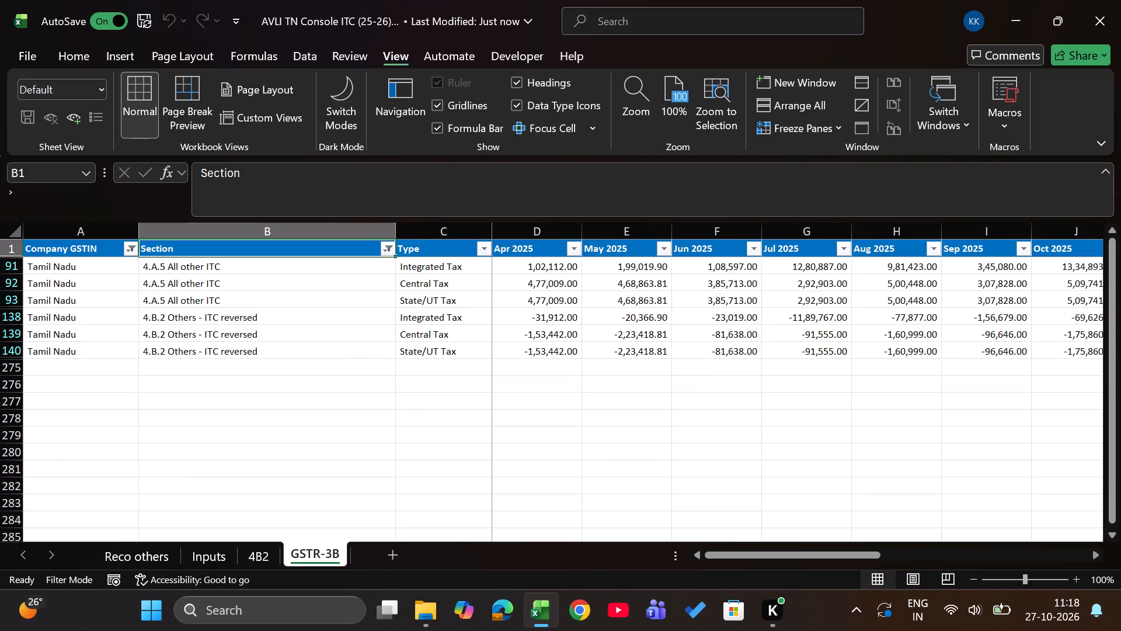
Clear all filters on the GSTR-3B sheet so every company and section row is shown.
text(ac)
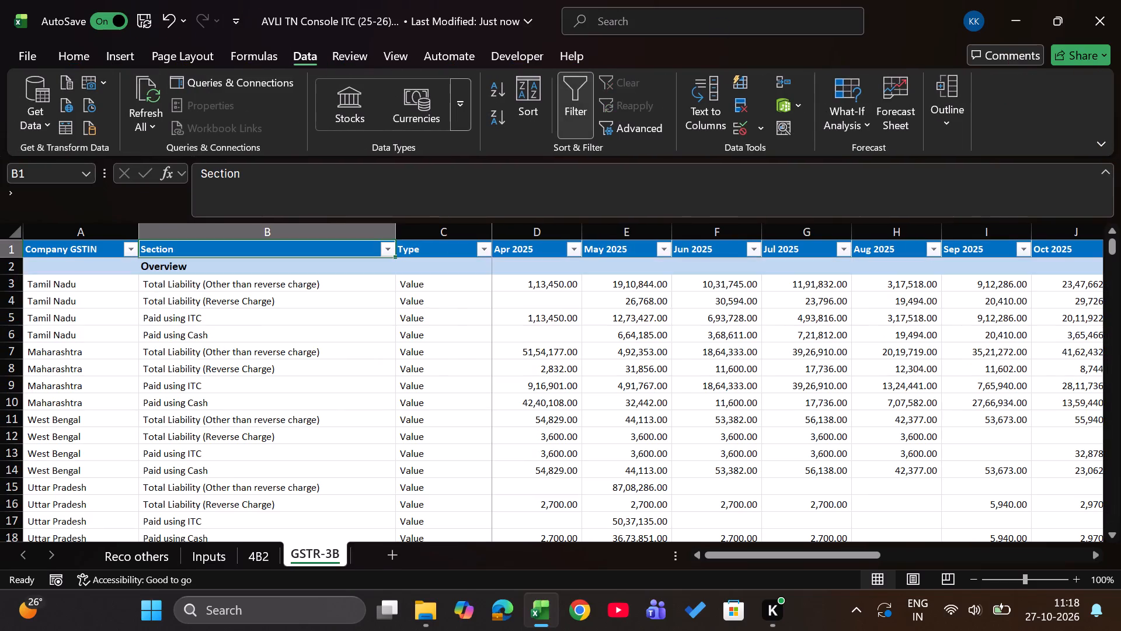
Review the Reco others sheet, checking the 4B2 and 4A5 - 4B2 tables and their GSTR-3B links.
key(ctrl+Page_Up)
key(ctrl+Page_Up)
key(ctrl+Page_Up)
key(ctrl+Page_Up)
key(ctrl+Page_Up)
key(ctrl+Page_Up)
key(ctrl+Page_Up)
key(ctrl+Page_Up)
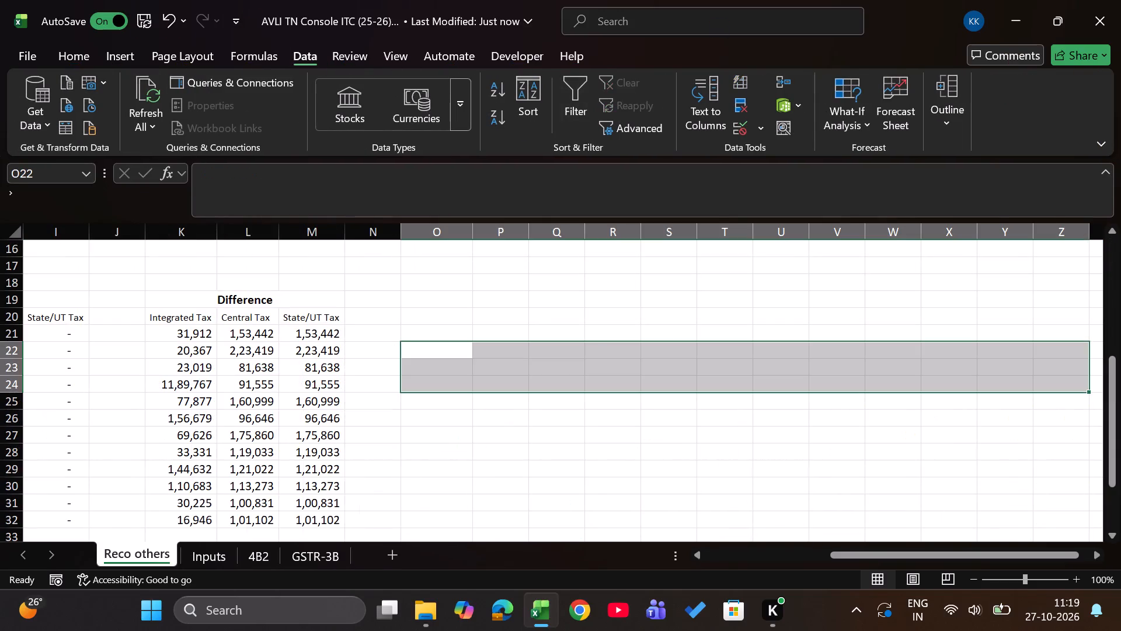
key(Right)
key(Right)
key(Left)
key(Left)
key(ctrl+Left)
key(ctrl+Left)
key(ctrl+Left)
key(ctrl+Left)
key(ctrl+Left)
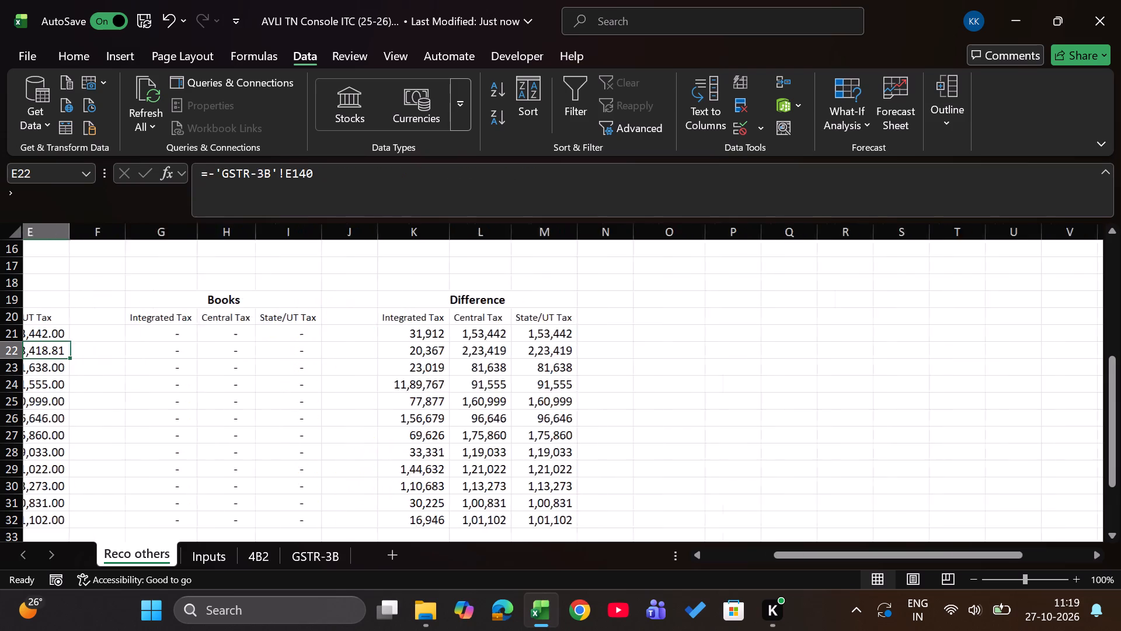
key(ctrl+Left)
key(ctrl+Left)
key(ctrl+Up)
key(ctrl+Up)
key(ctrl+Up)
key(Right)
key(Right)
key(Right)
key(Right)
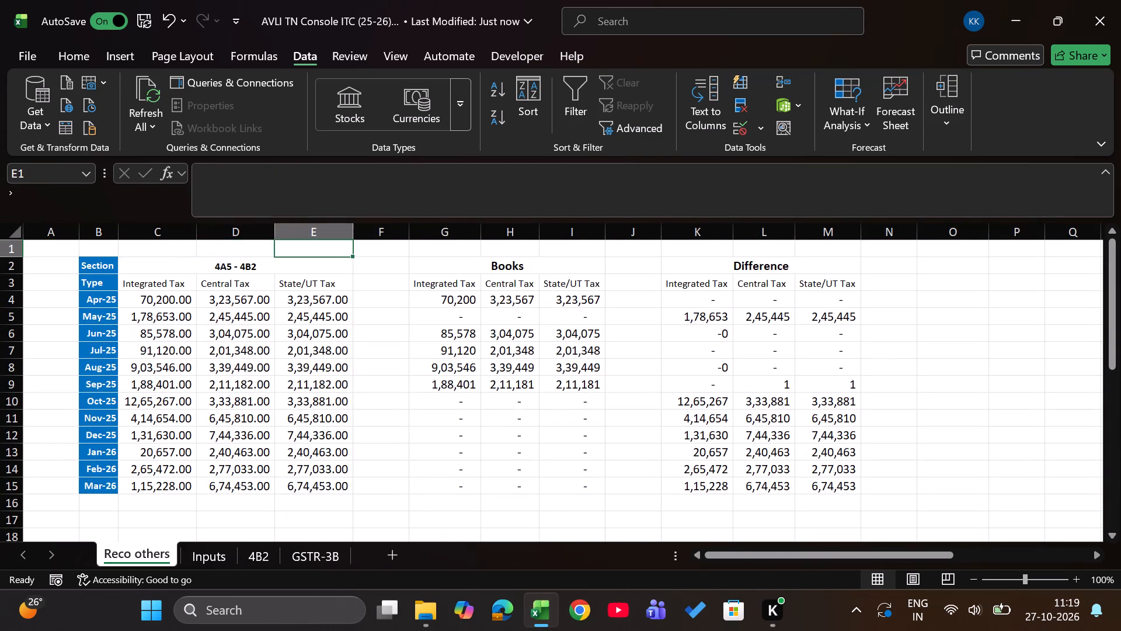
key(Down)
key(Down)
key(Down)
key(Down)
key(Down)
key(Down)
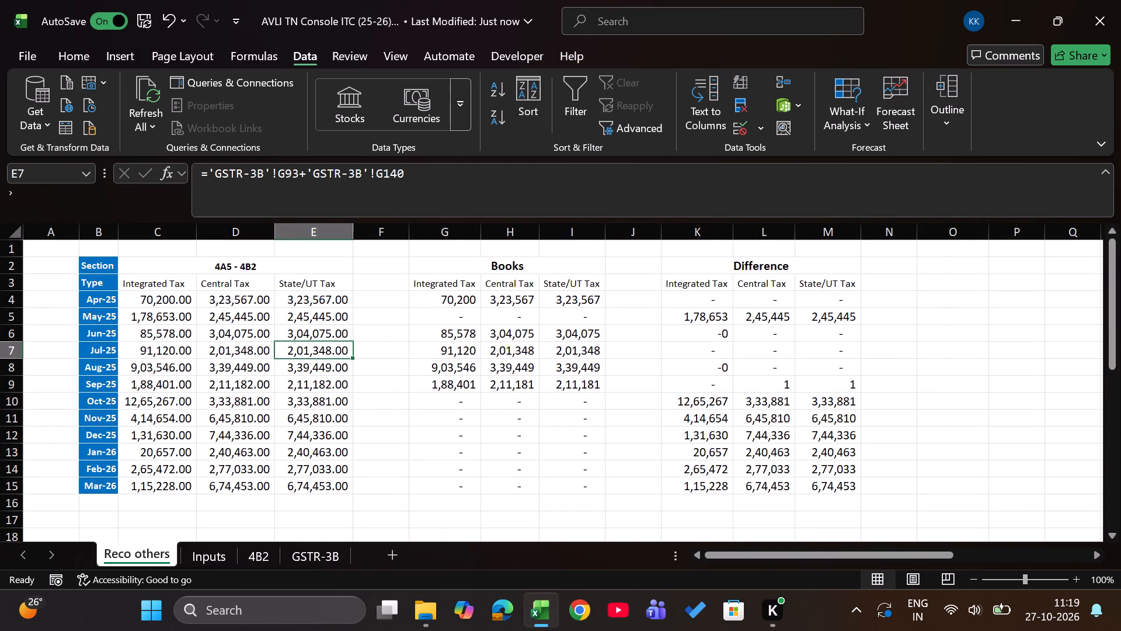
Switch to File Explorer and open the 1. Apr-25 folder under GSTR-9 & 9C for FY 2025-26.
key(alt+Tab)
key(BackSpace)
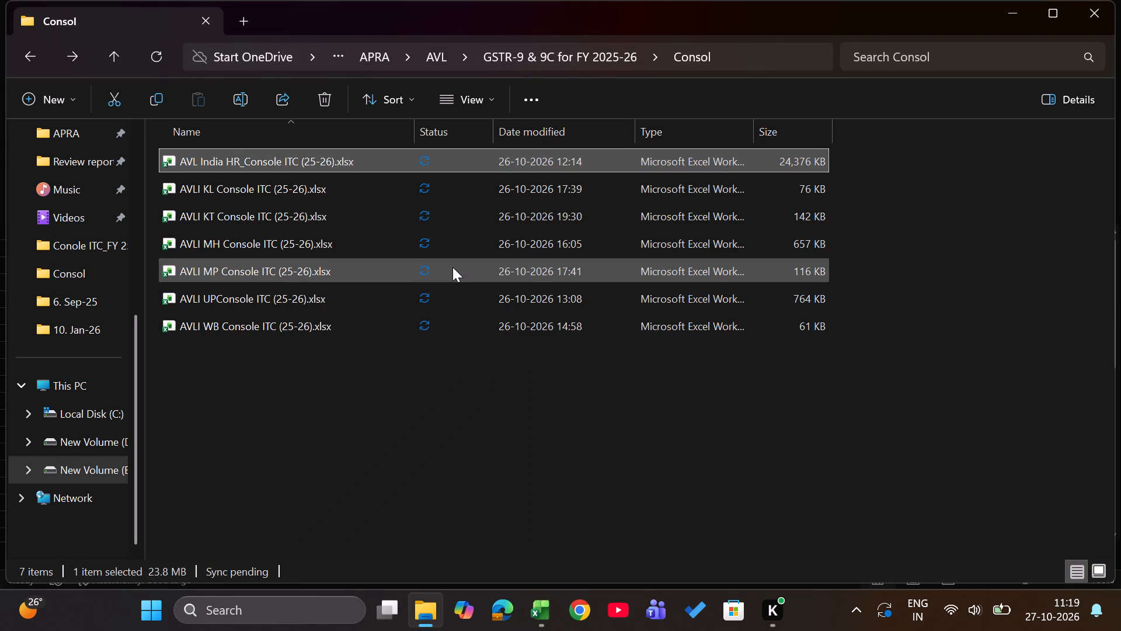
key(Up)
key(Up)
key(Up)
key(Up)
key(Up)
key(Up)
key(Up)
key(Up)
key(Up)
key(Up)
key(Up)
key(Up)
key(Up)
key(Up)
key(Return)
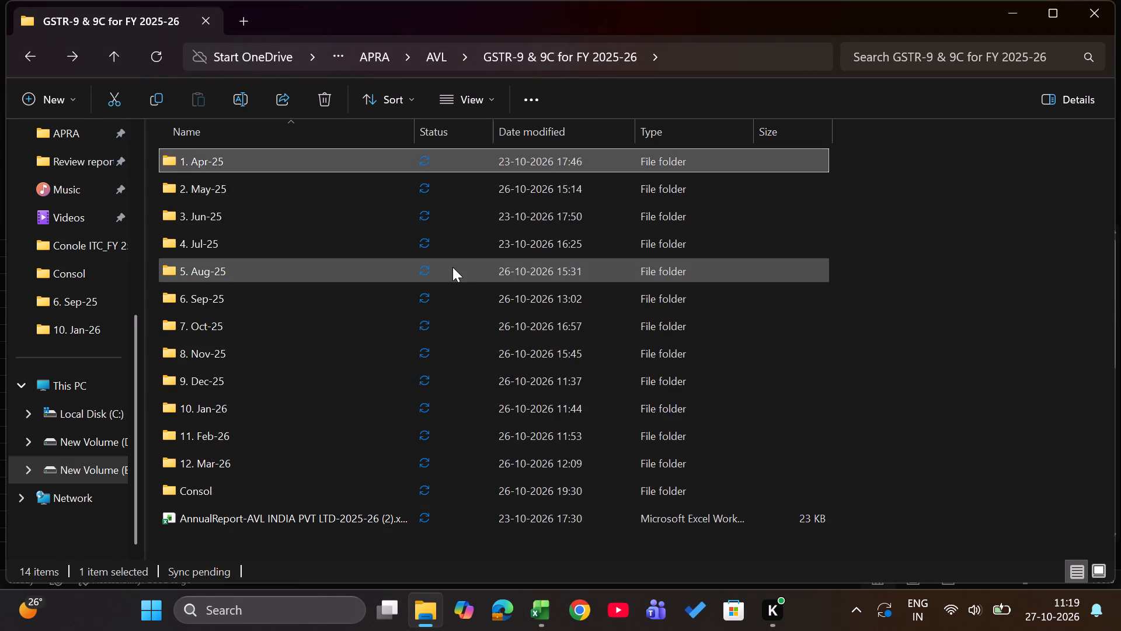
Open the AVLI TN 3b Apr-25.xlsx workbook from the 1. Apr-25 folder.
key(Down)
key(alt+Tab)
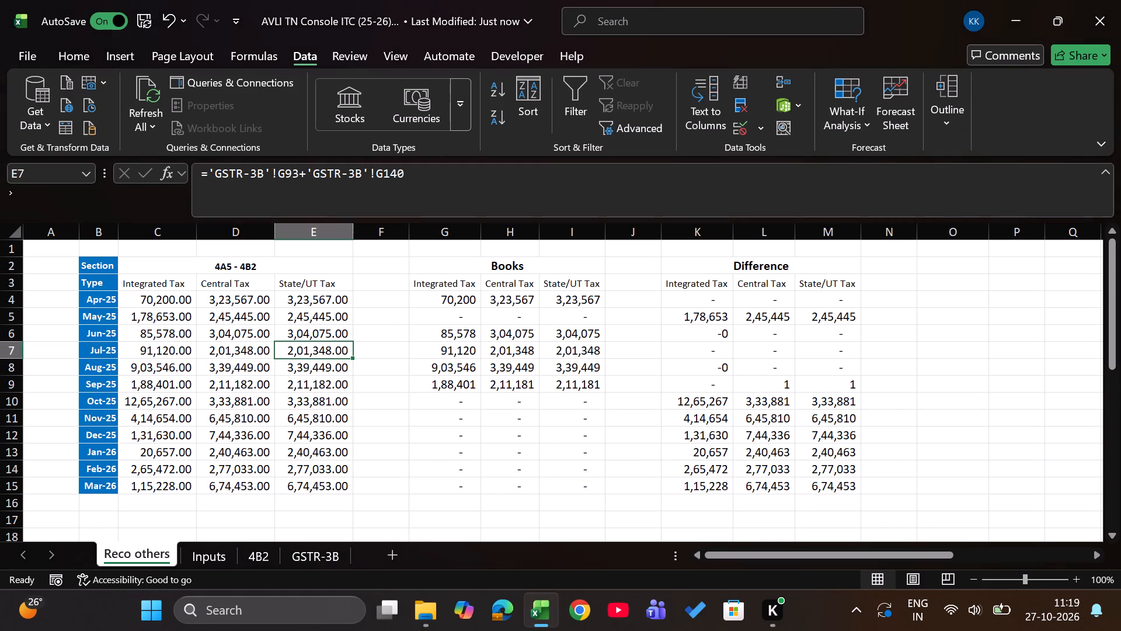
key(alt+Tab)
key(Down)
key(Down)
key(Down)
key(Down)
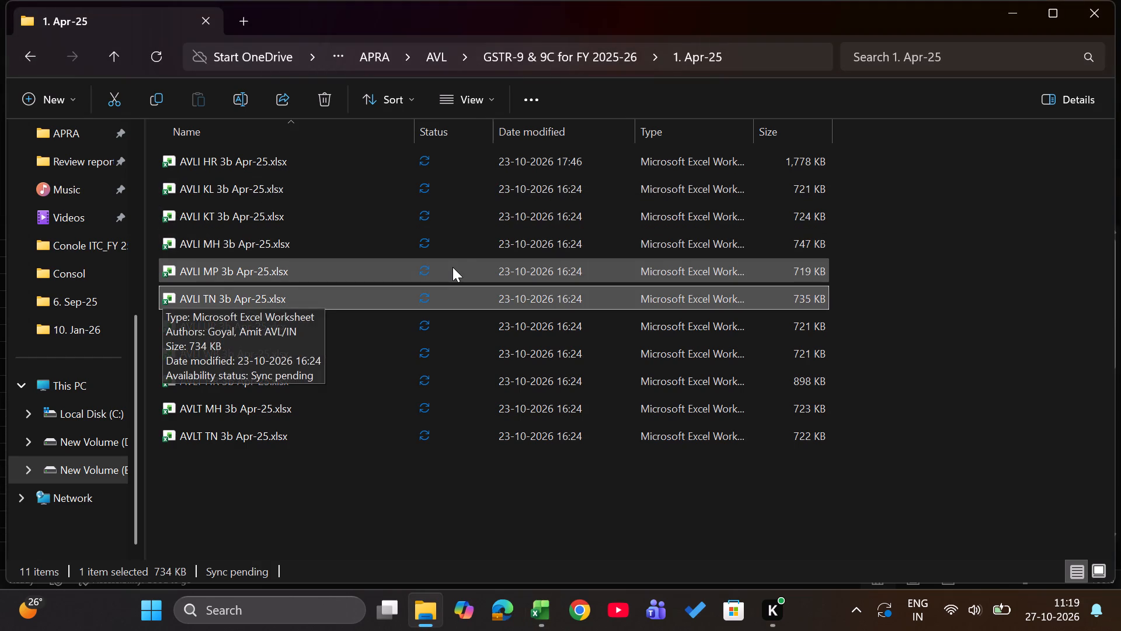
key(Return)
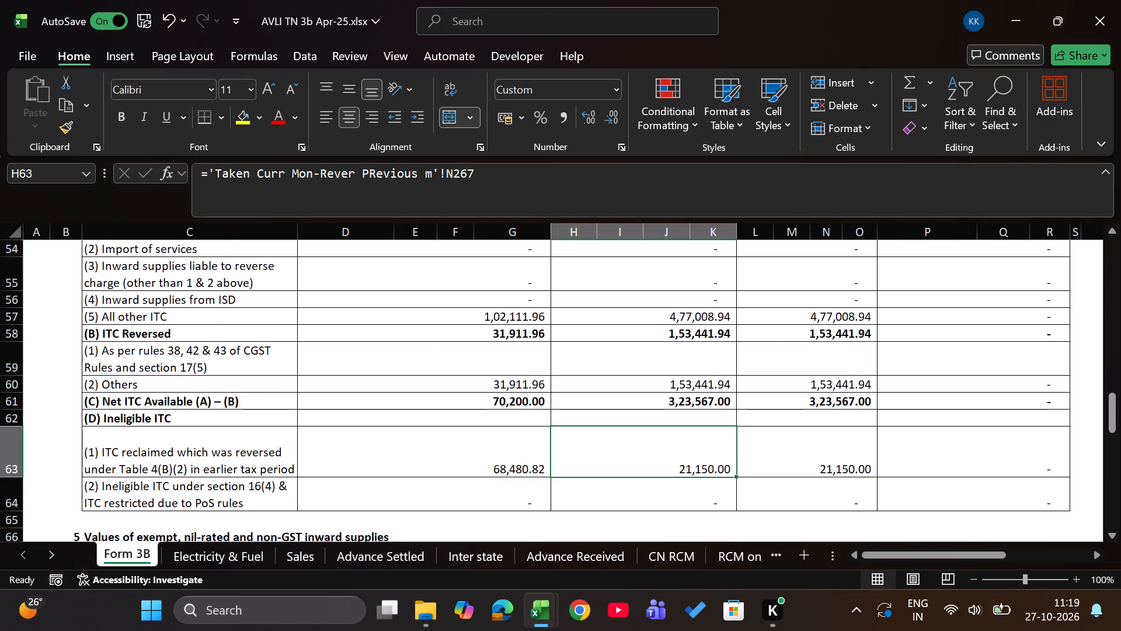
Look through the Form 3B sheet and the closing sheets of the April workbook to find the Not Taken Same month 2b data.
key(ctrl+Up)
key(ctrl+Up)
key(ctrl+Up)
key(ctrl+Up)
key(ctrl+Up)
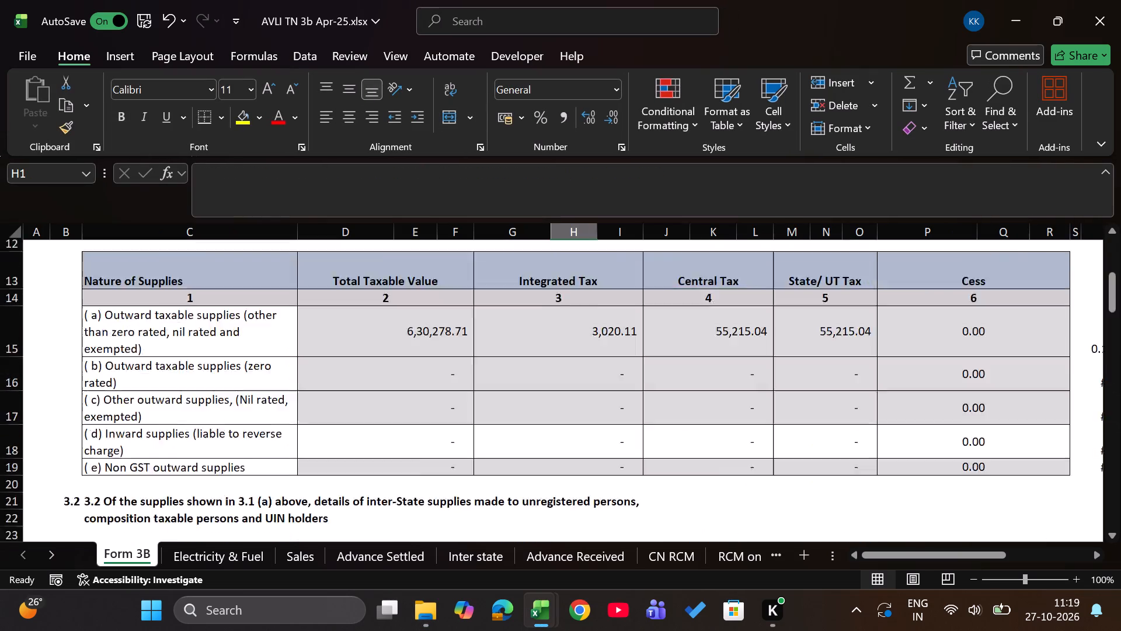
key(ctrl+Up)
key(ctrl+Up)
key(ctrl+Up)
key(ctrl+Left)
key(ctrl+Left)
key(ctrl+Page_Down)
key(ctrl+Page_Down)
key(ctrl+Page_Down)
key(ctrl+Page_Down)
key(ctrl+Page_Down)
key(ctrl+Page_Down)
key(ctrl+Page_Down)
key(ctrl+Page_Down)
key(ctrl+Page_Down)
key(ctrl+Page_Down)
key(ctrl+Page_Down)
key(ctrl+Page_Down)
key(ctrl+Page_Down)
key(ctrl+Page_Down)
key(ctrl+Page_Down)
key(ctrl+Page_Down)
key(ctrl+Page_Down)
key(ctrl+Page_Down)
key(ctrl+Page_Down)
key(ctrl+Page_Down)
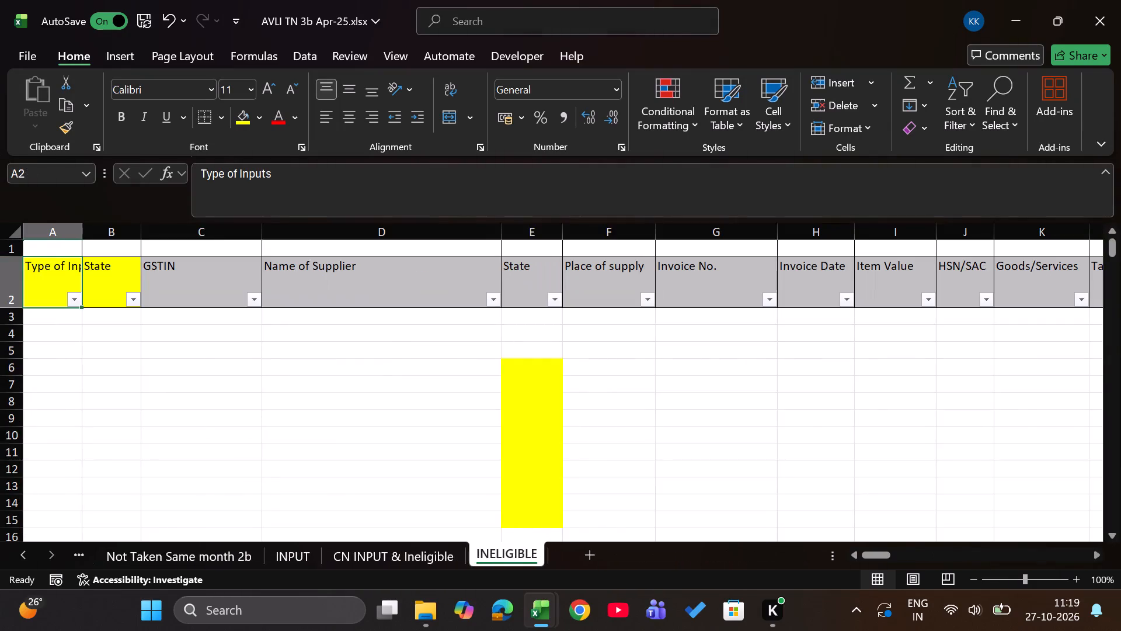
key(ctrl+Page_Up)
key(ctrl+Page_Up)
key(Left)
key(Left)
key(Left)
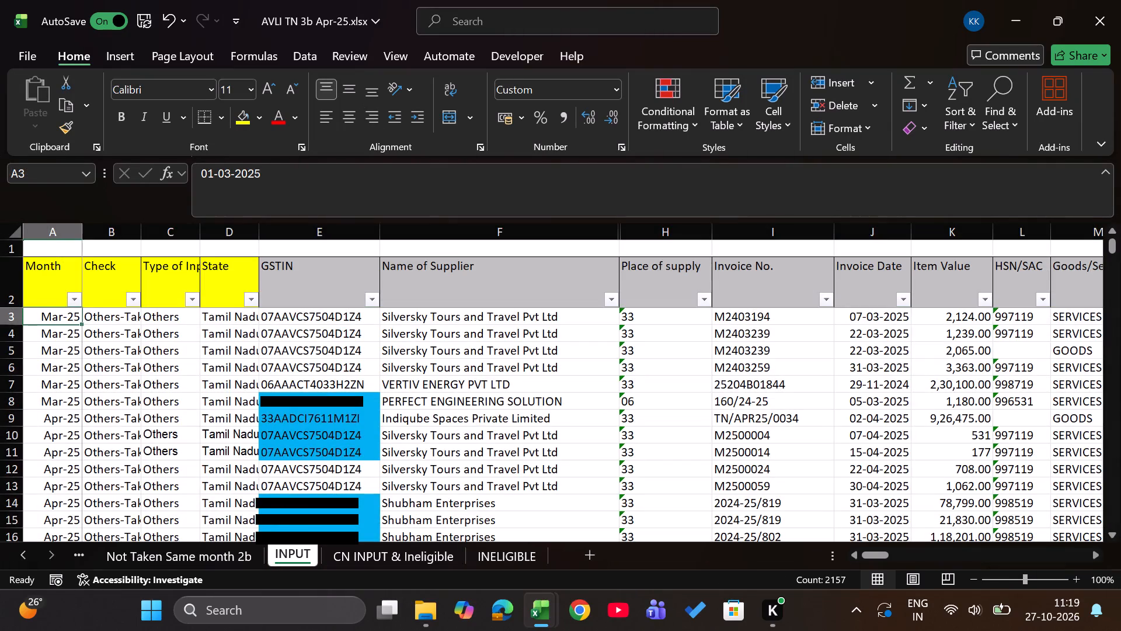
key(Up)
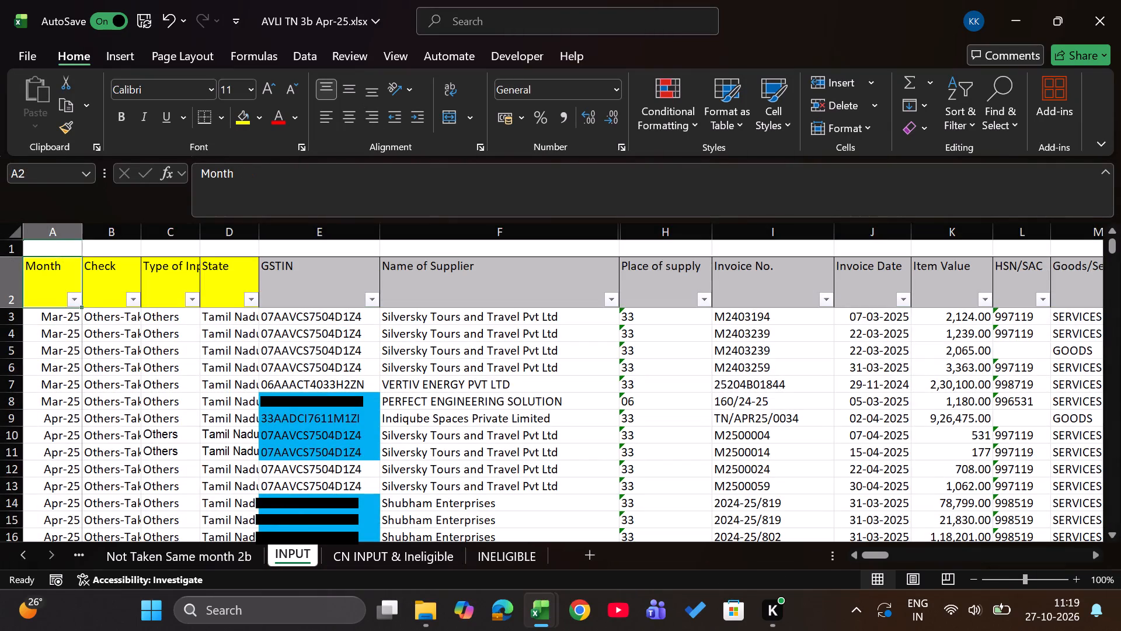
key(ctrl+Page_Up)
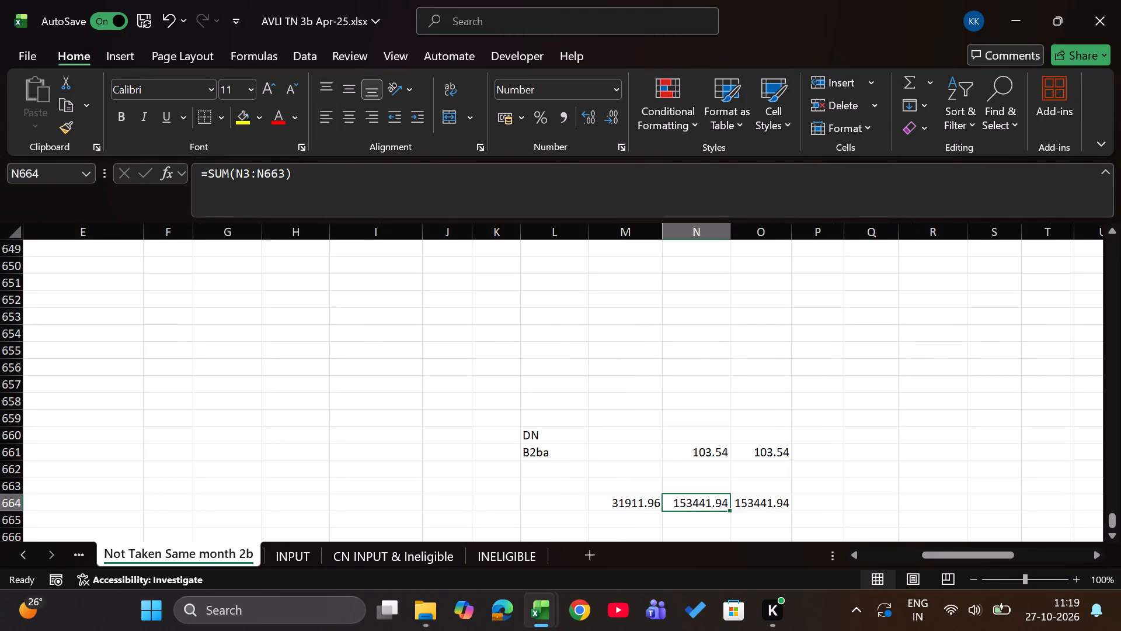
Copy the Not Taken Same month 2b table, including its header row, into the console workbook's 4B2 sheet starting at cell B4.
key(ctrl+Up)
key(ctrl+Up)
key(ctrl+Up)
key(ctrl+Up)
key(ctrl+Left)
key(ctrl+Left)
key(ctrl+Left)
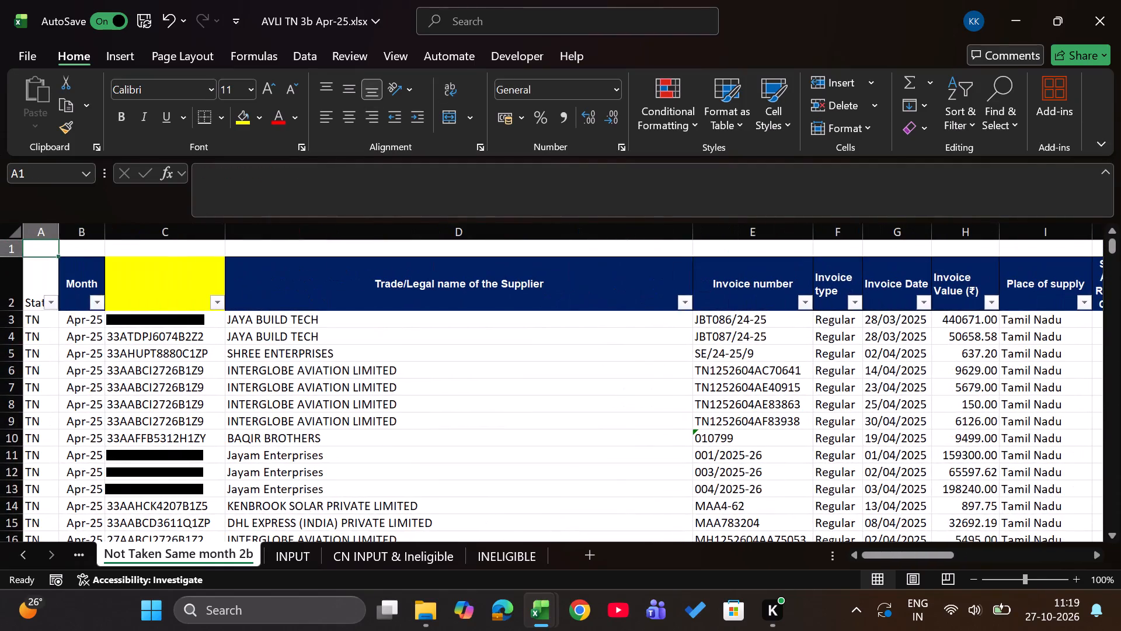
key(Down)
key(Right)
key(Down)
key(Up)
key(ctrl+shift+Down)
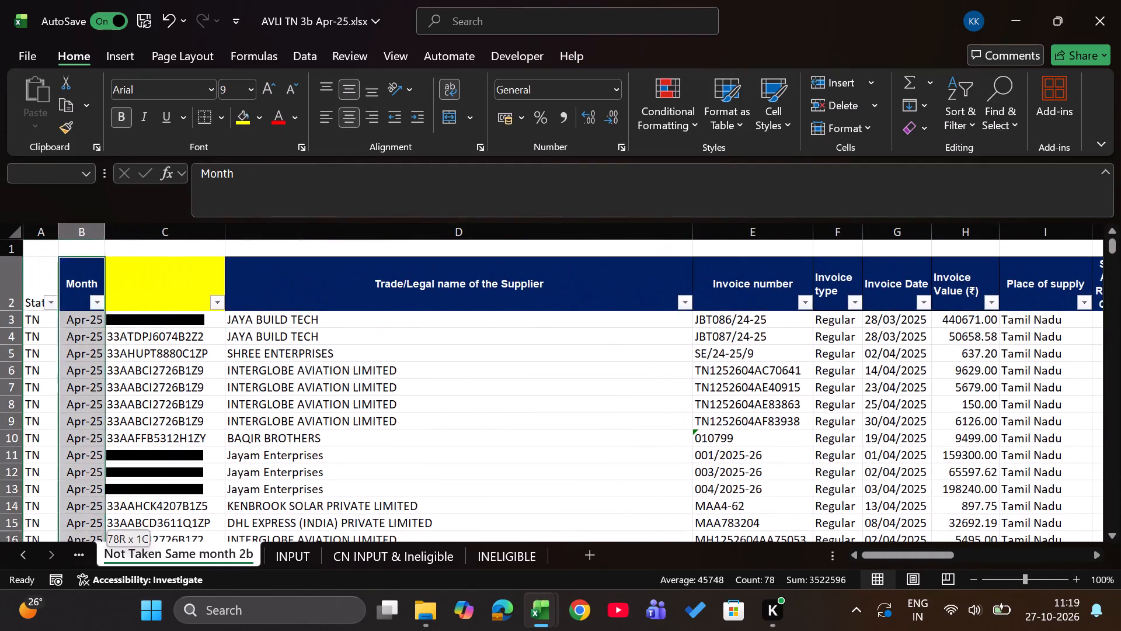
key(ctrl+shift+Right)
key(ctrl+shift+Right)
key(ctrl+c)
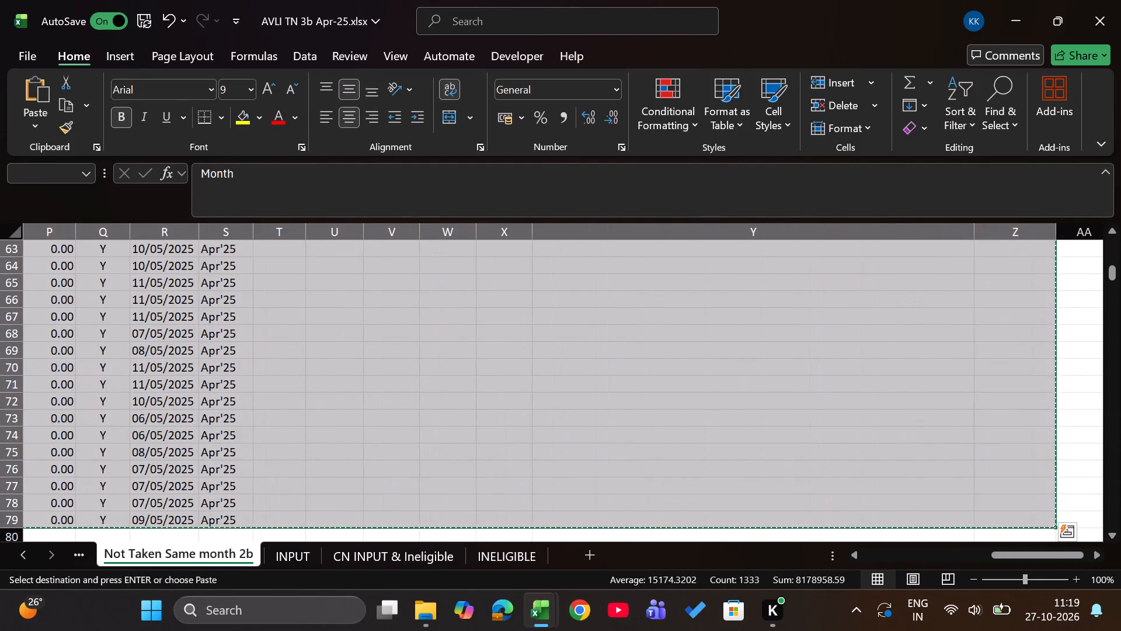
key(alt+Tab)
key(ctrl+Page_Down)
key(ctrl+Page_Down)
key(Down)
key(Right)
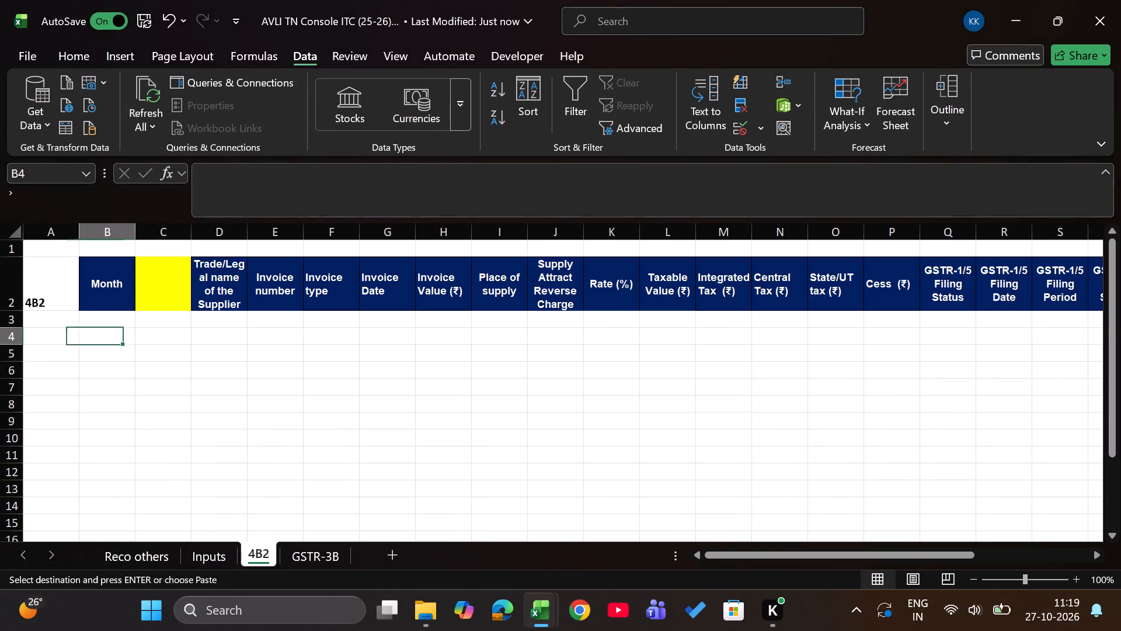
key(Return)
Delete the blank row 3 and the duplicate header row 4 on the 4B2 sheet.
key(Right)
key(Right)
key(Left)
key(Left)
key(Up)
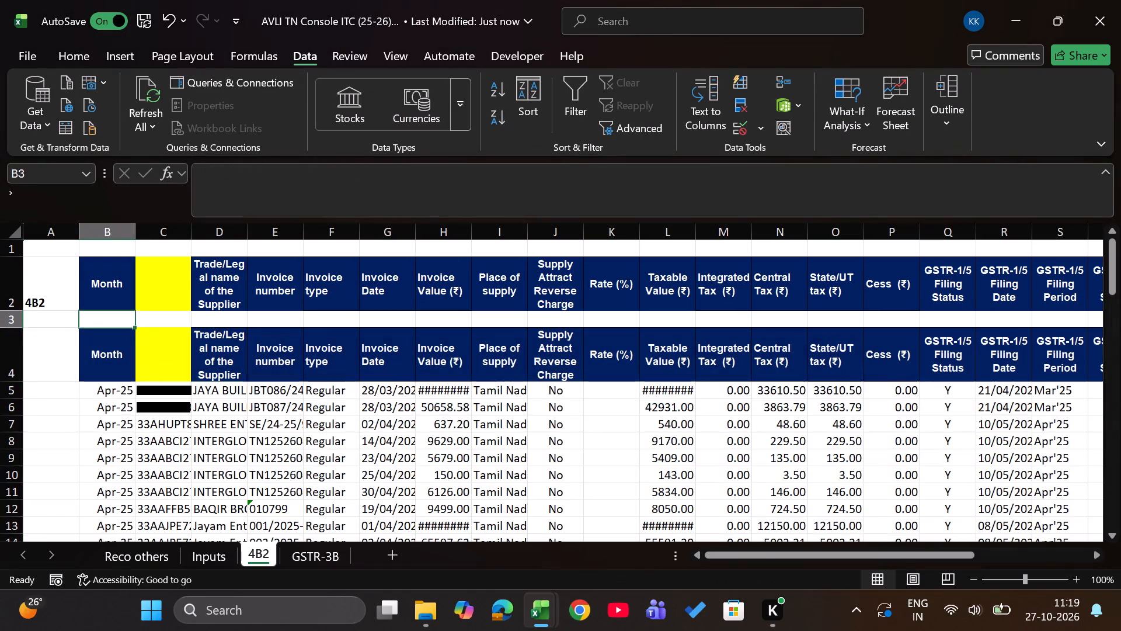
key(shift+space)
key(shift+Down)
key(ctrl+minus)
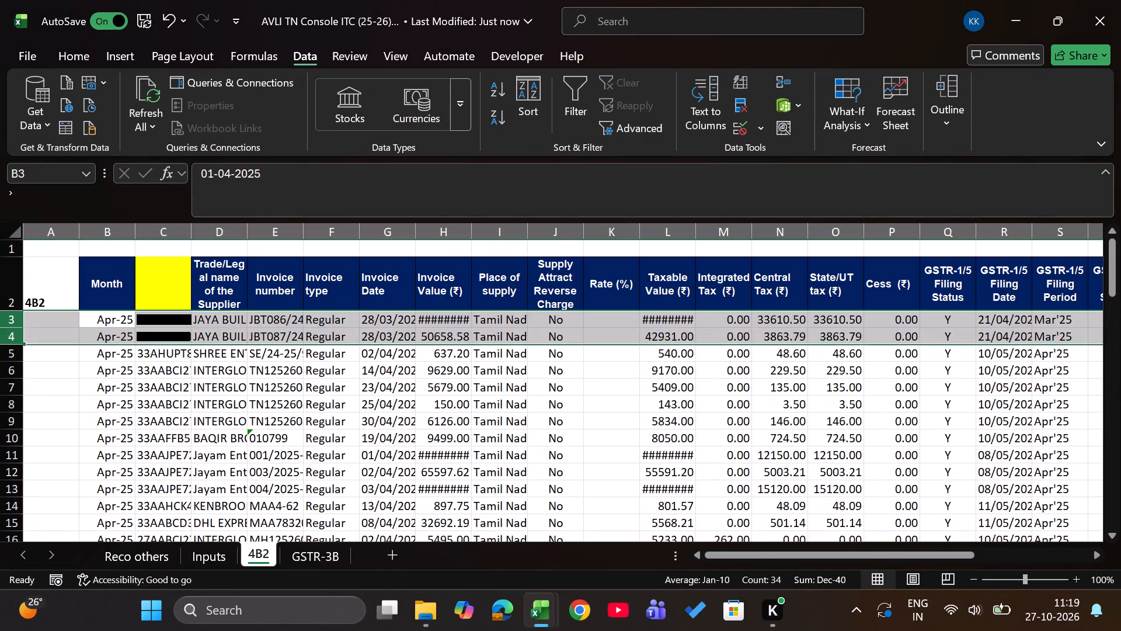
Fill column A of the 4B2 sheet with Apr-25 for every data row, copying the month from cell B3.
key(Right)
key(Left)
key(Left)
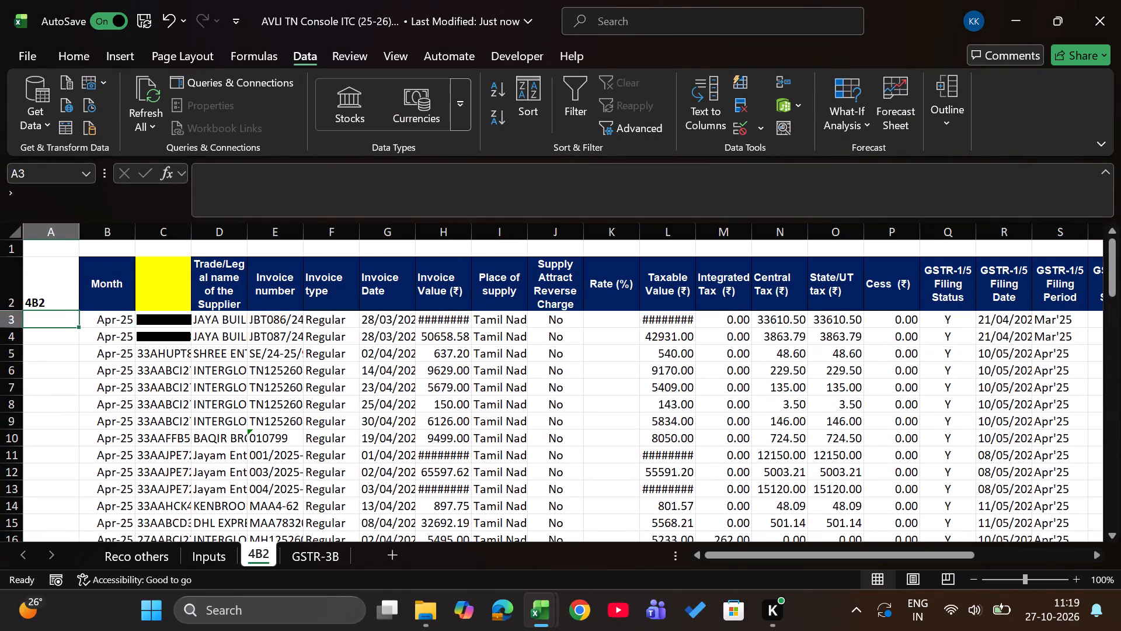
key(Right)
key(Left)
key(ctrl+Right)
key(ctrl+c)
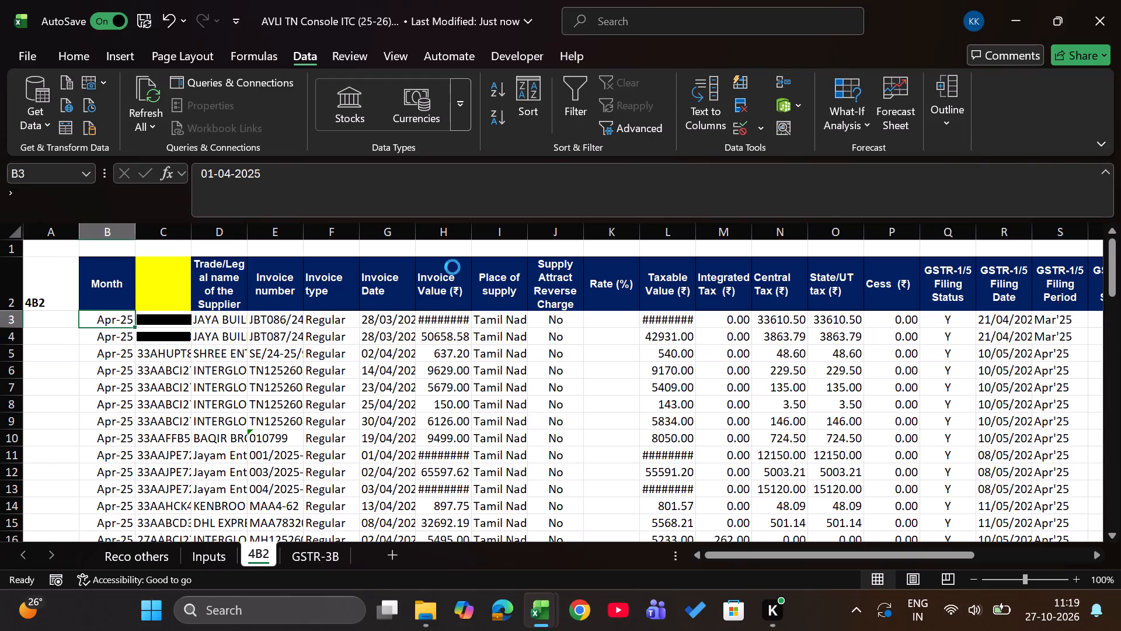
key(Left)
key(Return)
key(Right)
key(ctrl+Down)
key(Left)
key(ctrl+shift+Up)
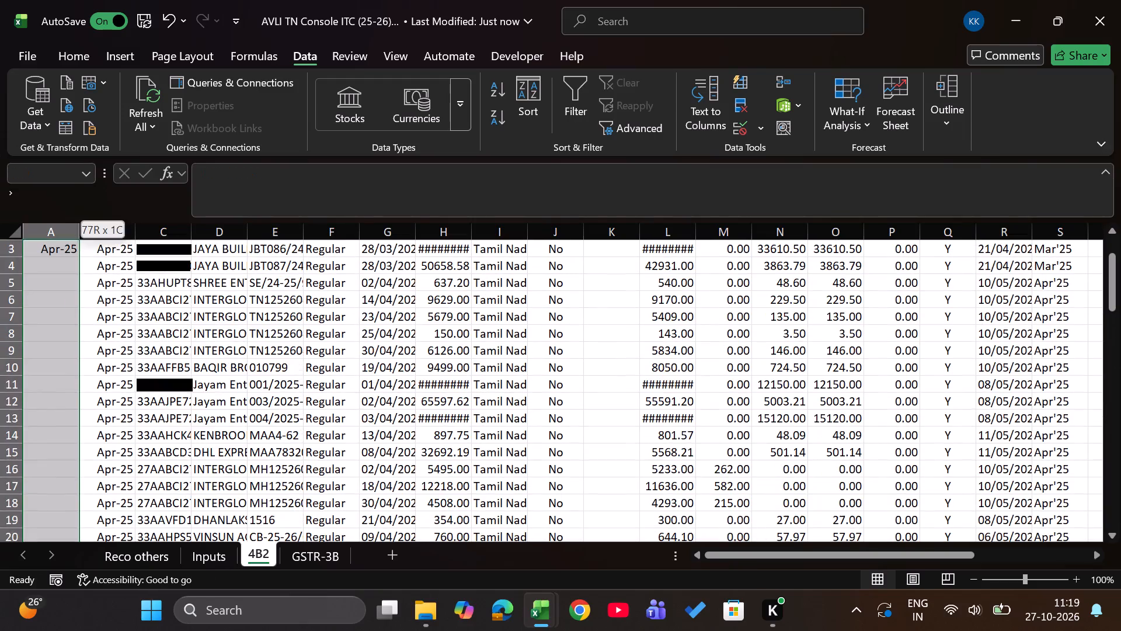
key(ctrl+d)
key(ctrl+Up)
key(Up)
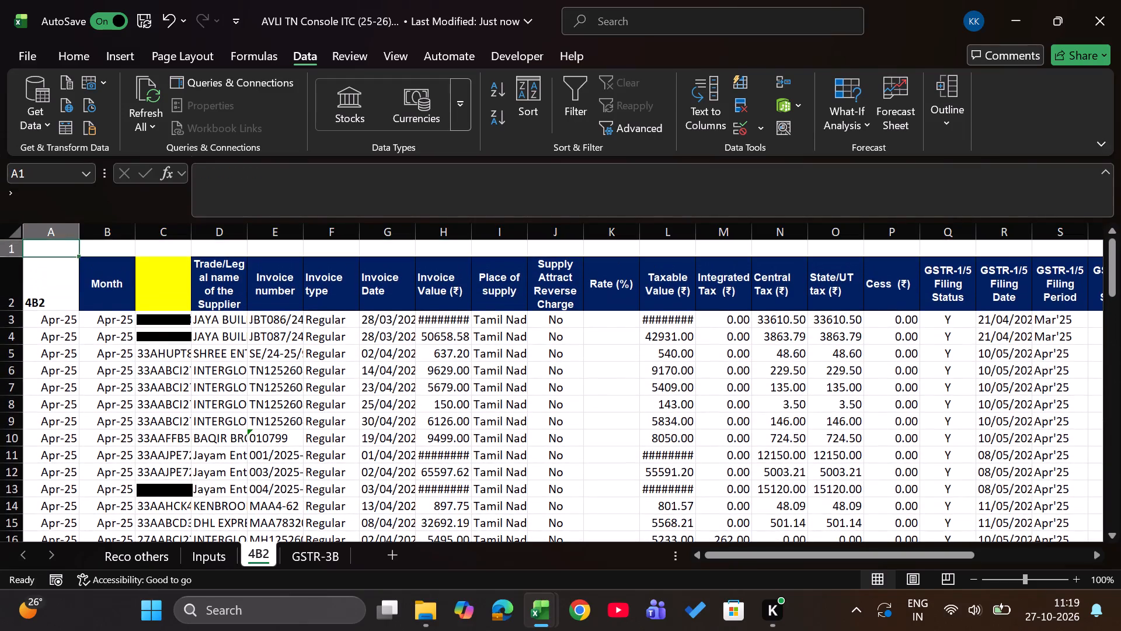
Check the April row of the 4B2 table on the Reco others sheet, comparing its Books and Difference columns.
key(Down)
key(Down)
key(ctrl+Page_Up)
key(ctrl+Page_Up)
key(Right)
key(Right)
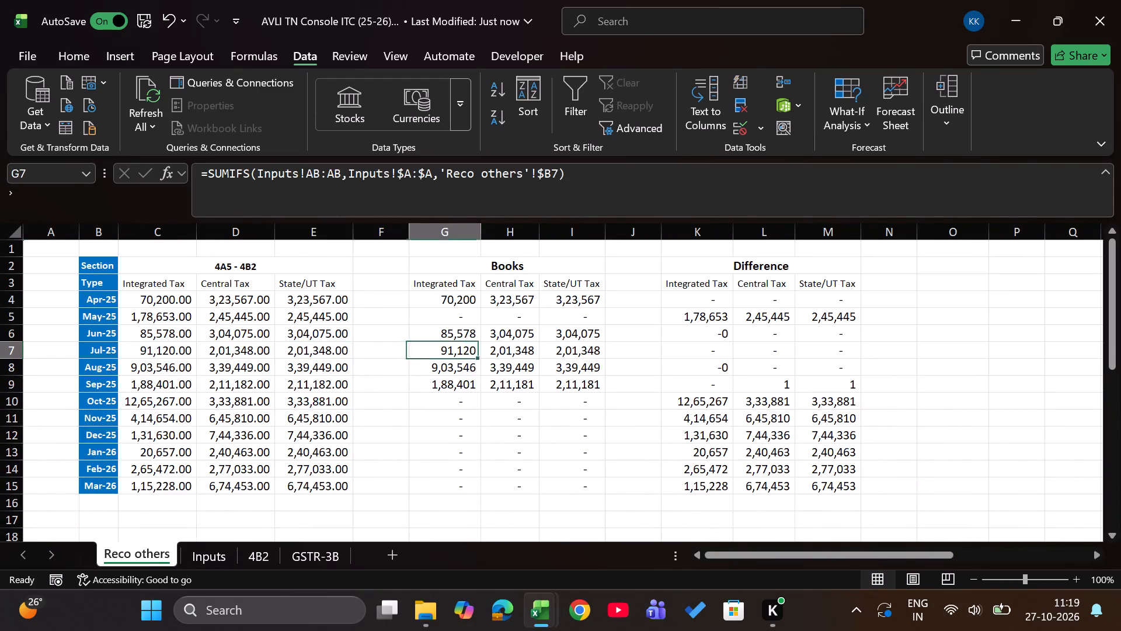
key(Right)
key(Down)
key(Down)
key(Down)
key(Down)
key(Down)
key(Down)
key(Down)
key(Down)
key(Down)
key(Down)
key(Down)
key(Down)
key(Down)
key(Down)
key(Down)
key(Down)
key(Down)
key(Down)
key(Down)
key(Down)
key(Up)
key(Up)
key(Up)
key(Up)
key(Up)
key(Up)
key(Up)
key(Up)
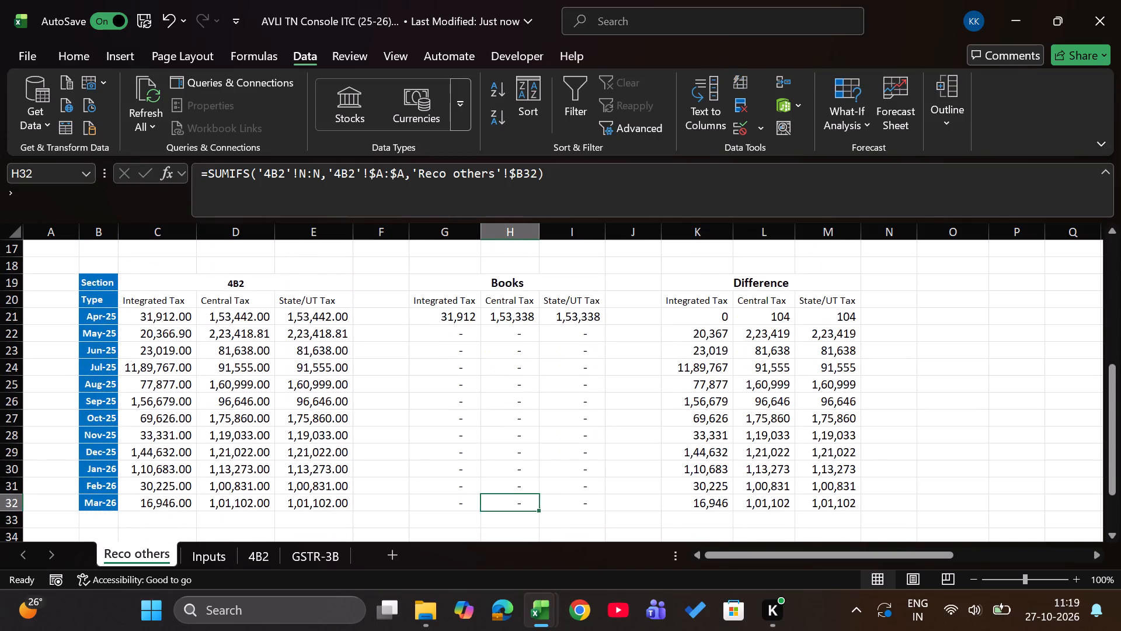
key(Right)
key(Right)
key(Right)
key(Right)
key(Right)
key(ctrl+Up)
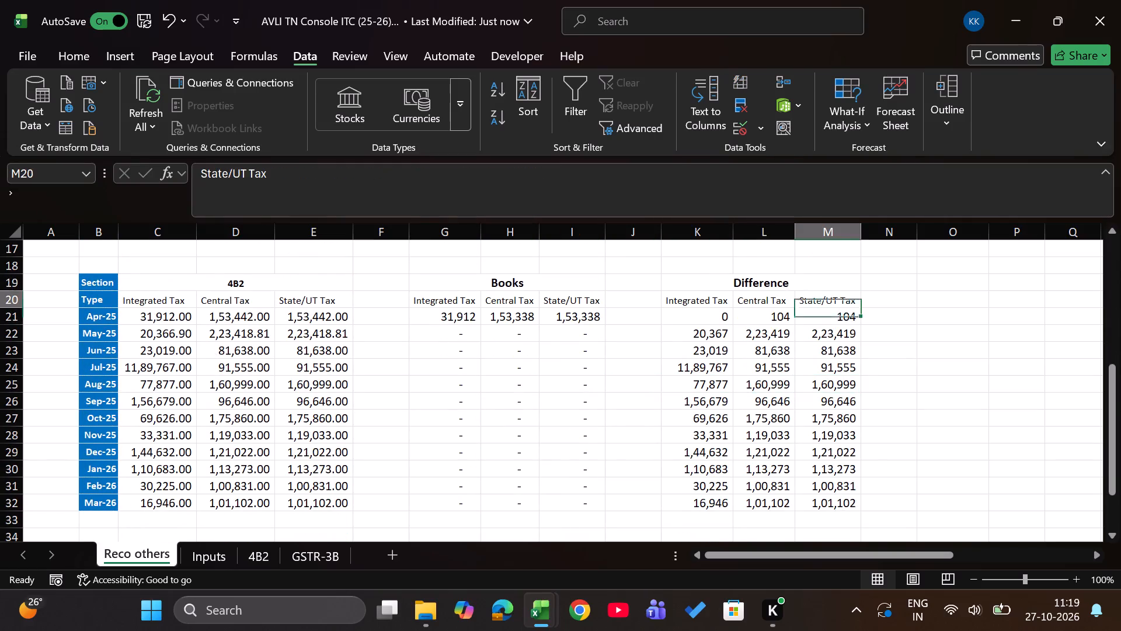
key(Down)
key(Right)
Switch to the AVLI TN 3b Apr-25 workbook and examine the tax column N of Not Taken Same month 2b through its bottom entries.
key(alt+Tab)
key(Down)
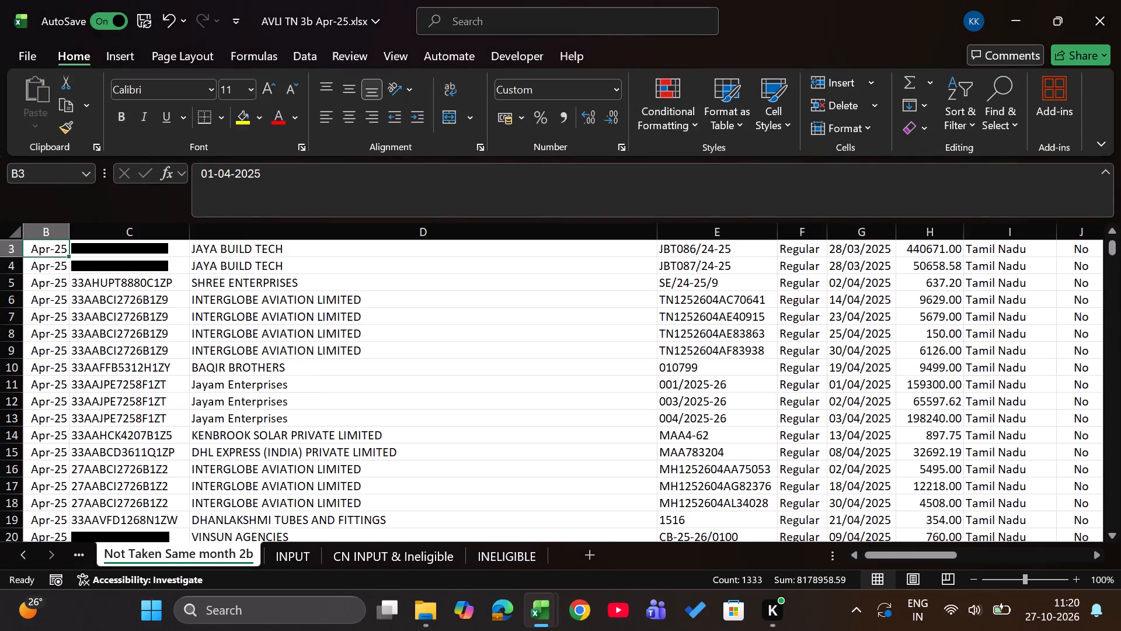
key(Down)
key(Right)
key(Right)
key(Right)
key(Right)
key(Right)
key(Right)
key(Right)
key(Right)
key(Right)
key(Right)
key(Right)
key(Right)
key(Right)
key(Left)
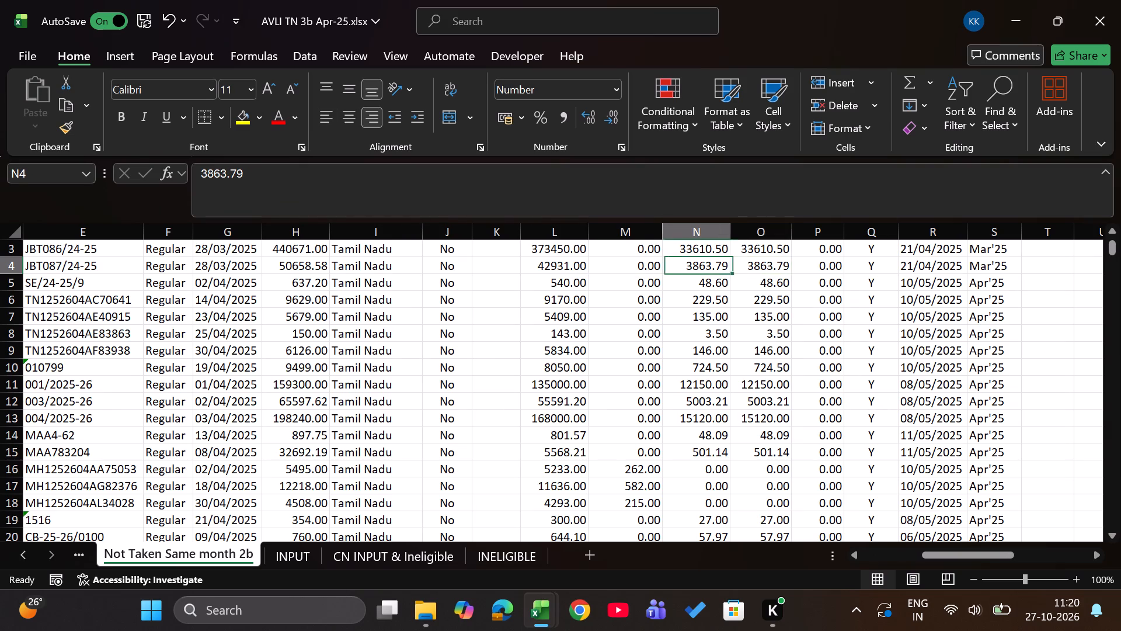
key(ctrl+Down)
key(Down)
key(ctrl+Down)
key(Down)
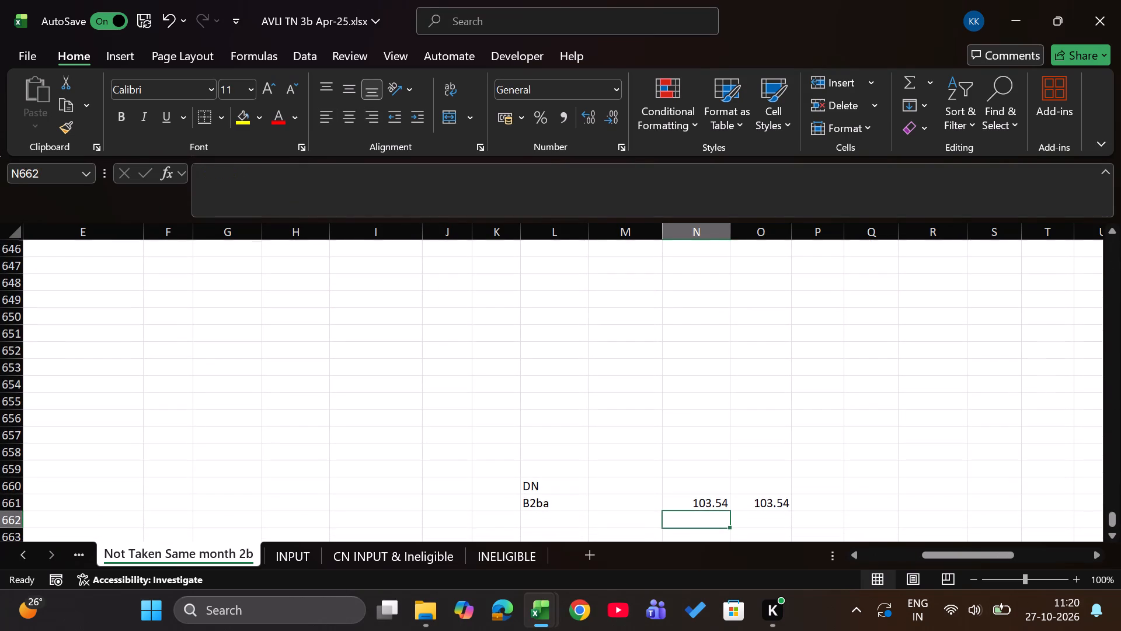
Copy the B2ba label from cell L661 into cell N21 beside the April difference on Reco others and edit it to B2BA.
key(Up)
key(Left)
key(Left)
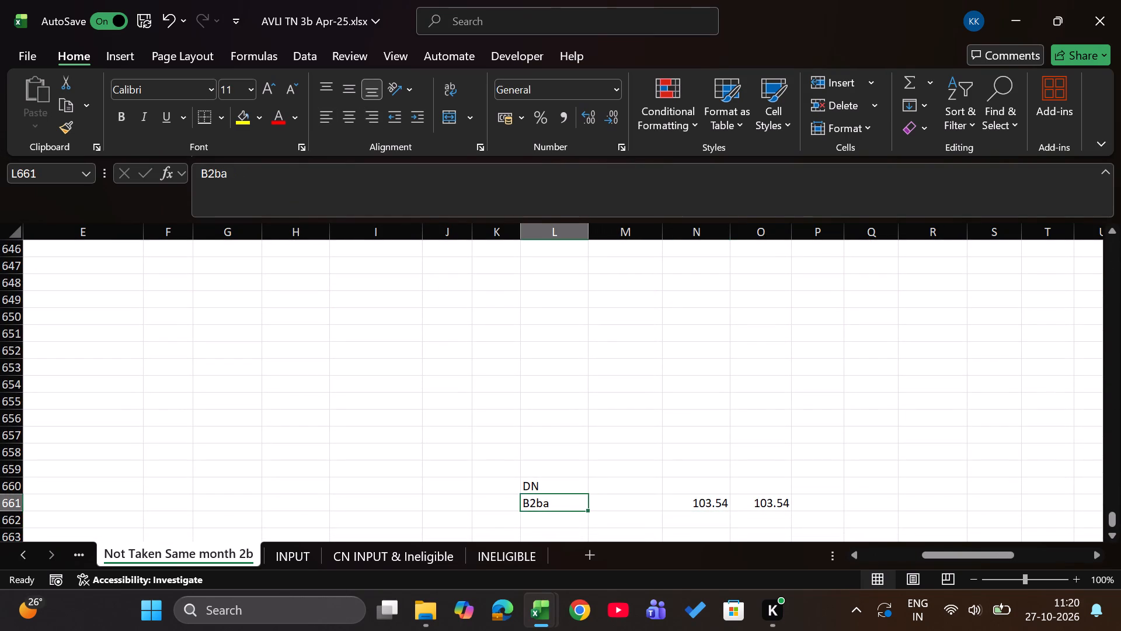
key(ctrl+c)
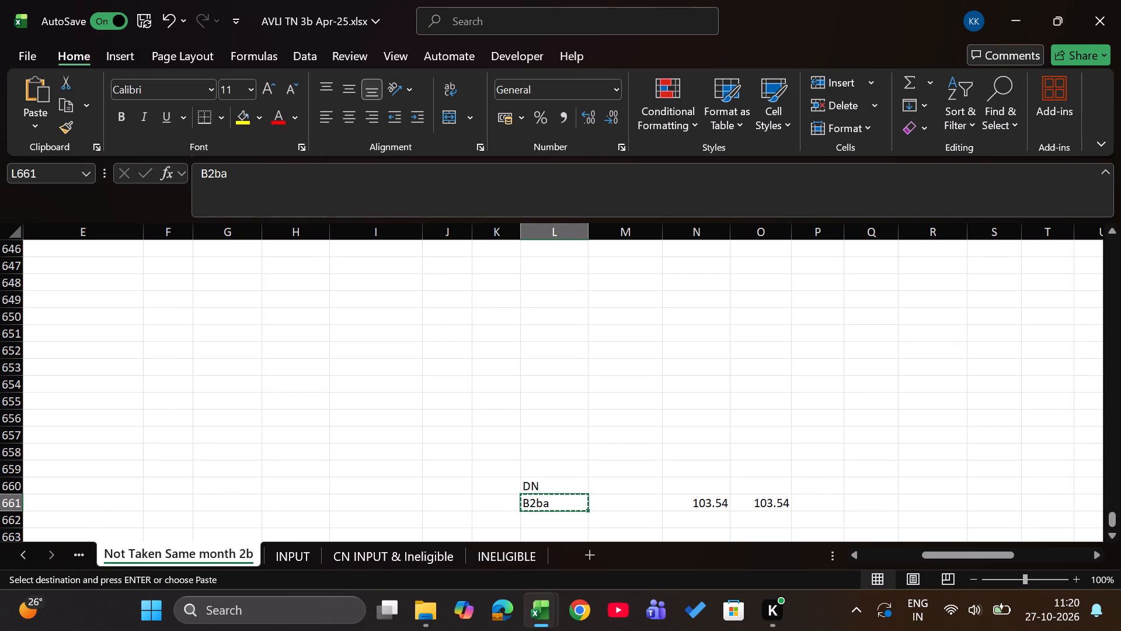
key(alt+Tab)
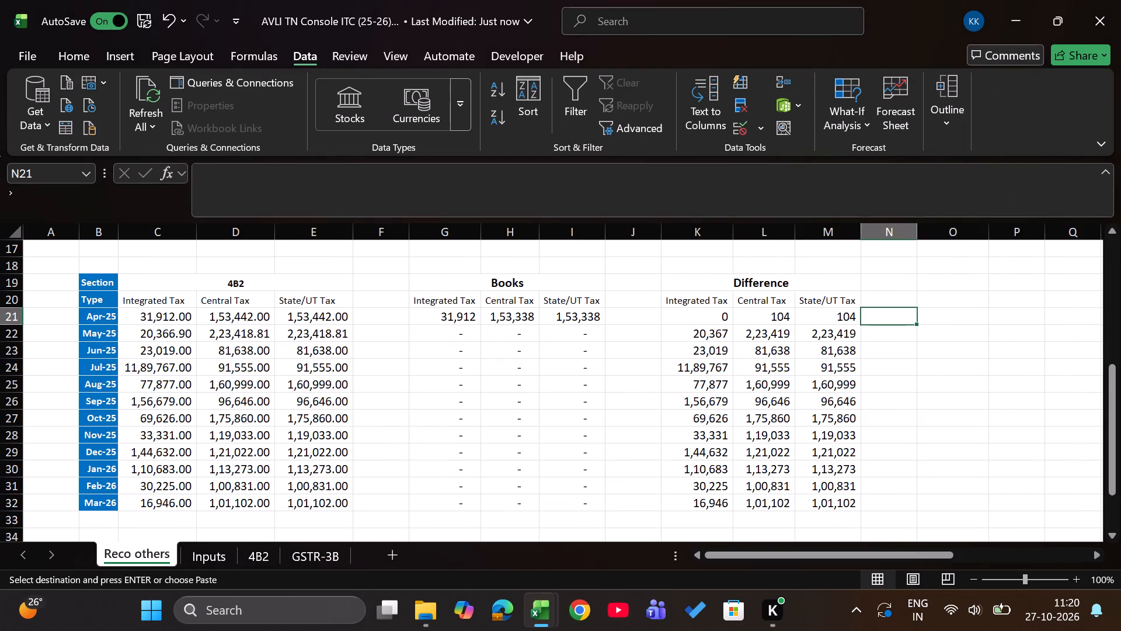
key(Return)
key(F2)
key(BackSpace)
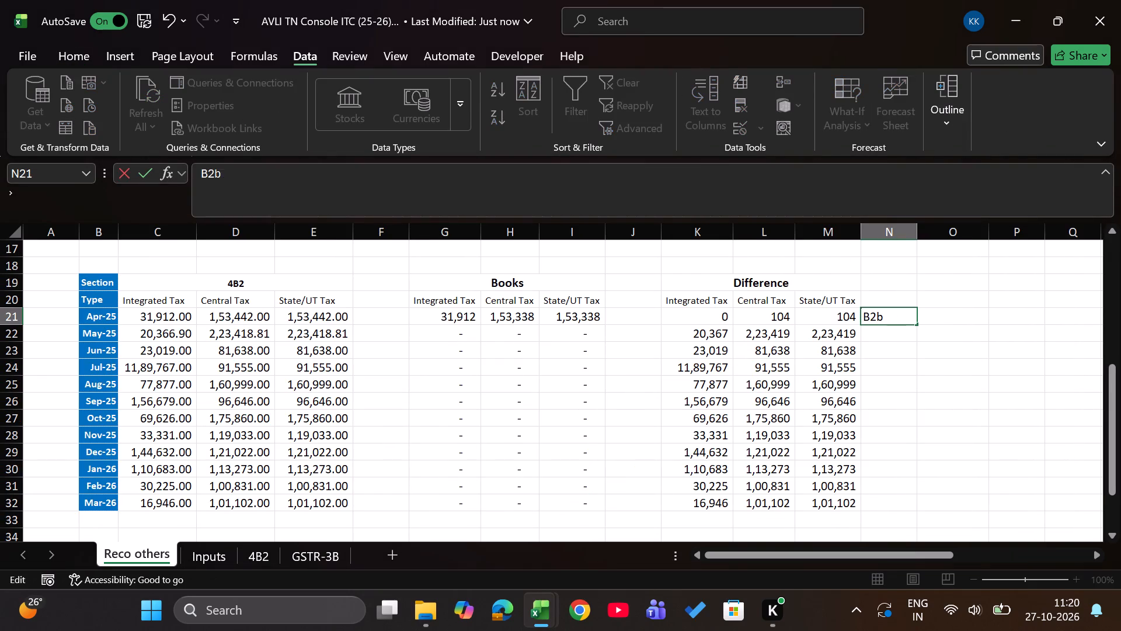
key(BackSpace)
text(BA)
key(Return)
Review the 4A5 - 4B2 and 4B2 tables on Reco others, and check where the data on the Inputs sheet ends.
key(Up)
key(Left)
key(Right)
key(Left)
key(Left)
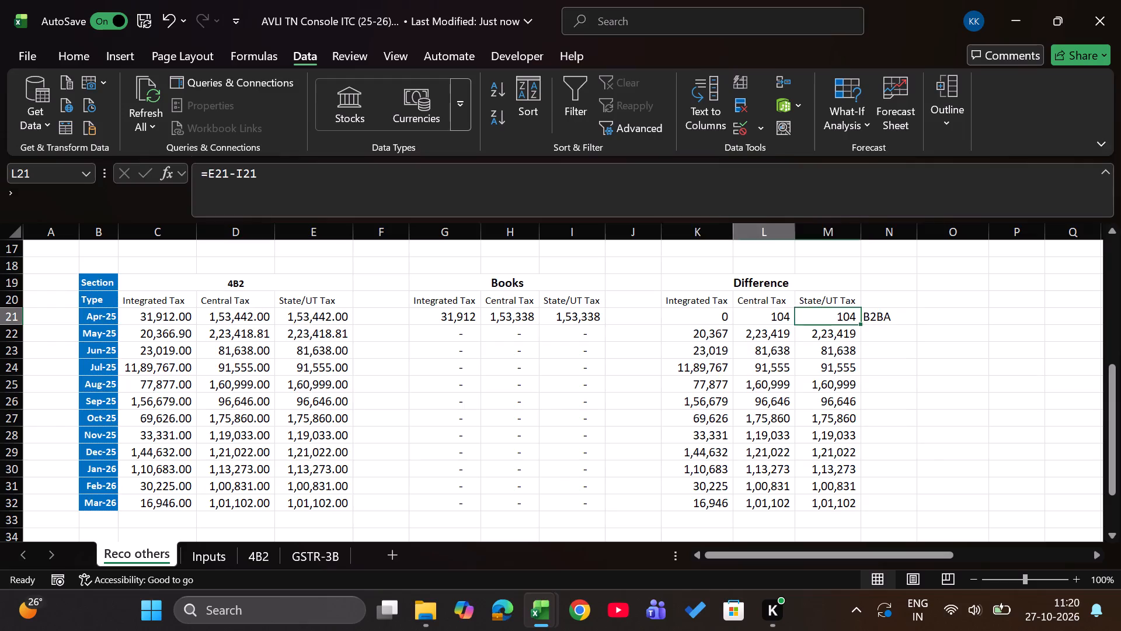
key(Left)
key(Left)
key(Left)
key(Left)
key(Left)
key(Left)
key(Left)
key(Left)
key(Left)
key(Left)
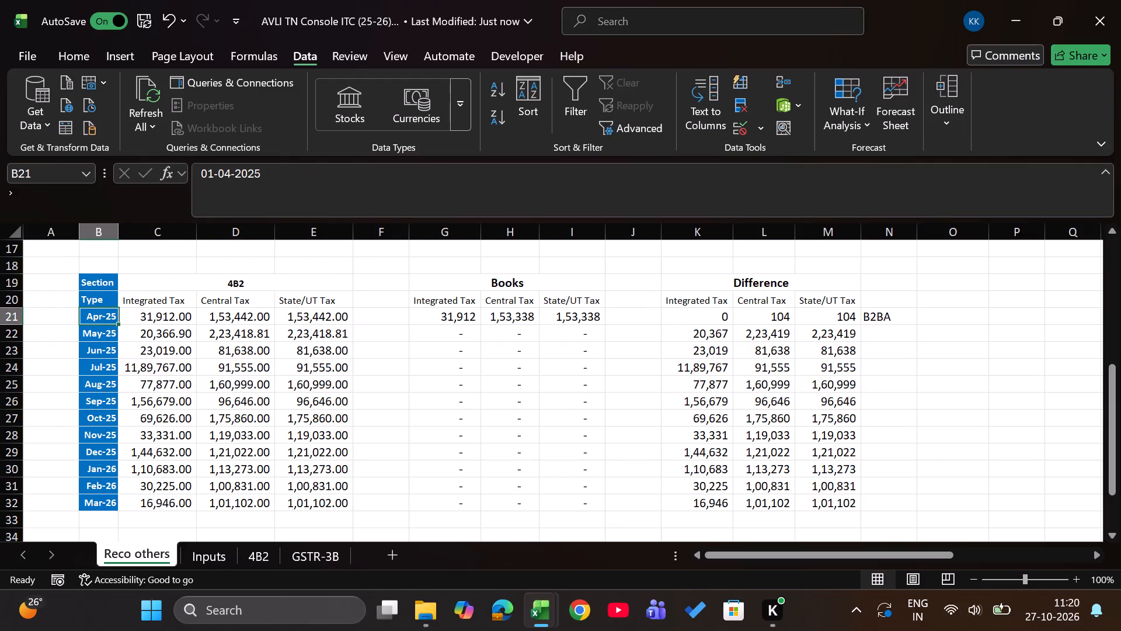
key(Up)
key(Up)
key(Up)
key(Up)
key(ctrl+Up)
key(ctrl+Up)
key(ctrl+Up)
key(ctrl+Up)
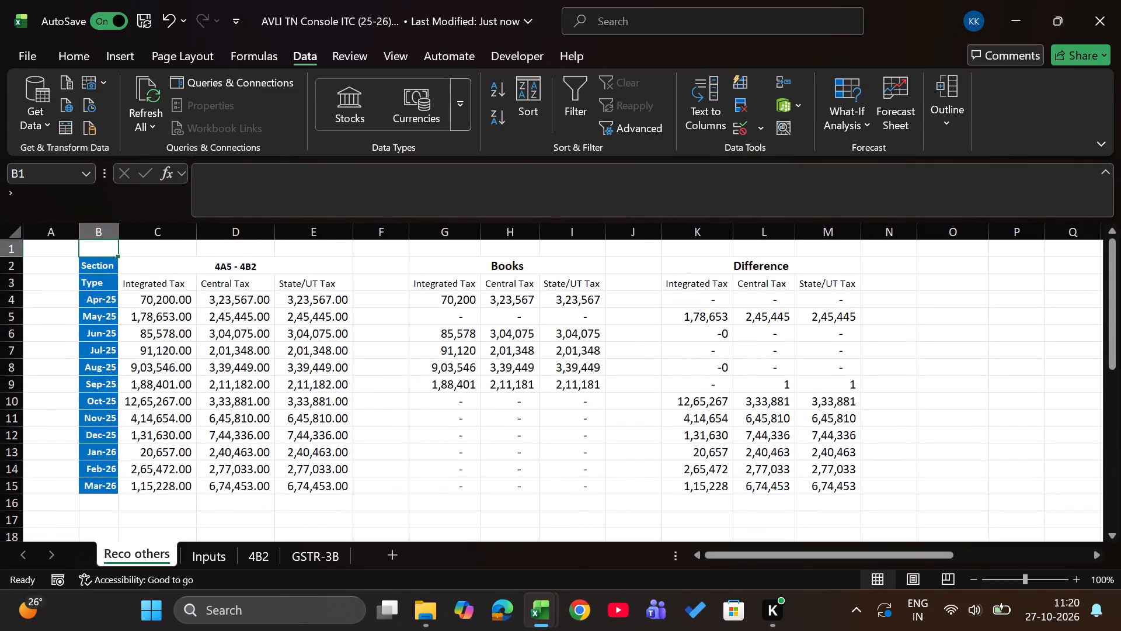
key(Down)
key(Down)
key(Down)
key(Down)
key(Down)
key(Down)
key(Down)
key(Down)
key(Down)
key(Down)
key(Down)
key(Down)
key(Down)
key(Down)
key(Down)
key(Down)
key(Down)
key(Down)
key(Down)
key(Down)
key(Right)
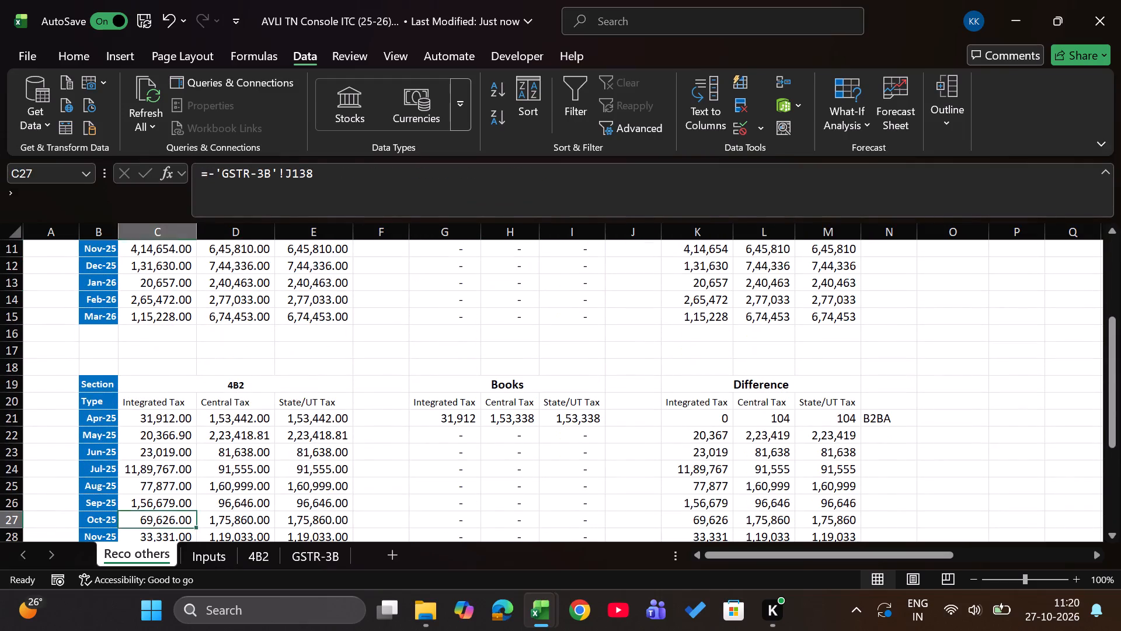
key(Right)
key(Right)
key(Right)
key(Right)
key(Right)
key(Up)
key(Up)
key(Up)
key(Up)
key(ctrl+Page_Down)
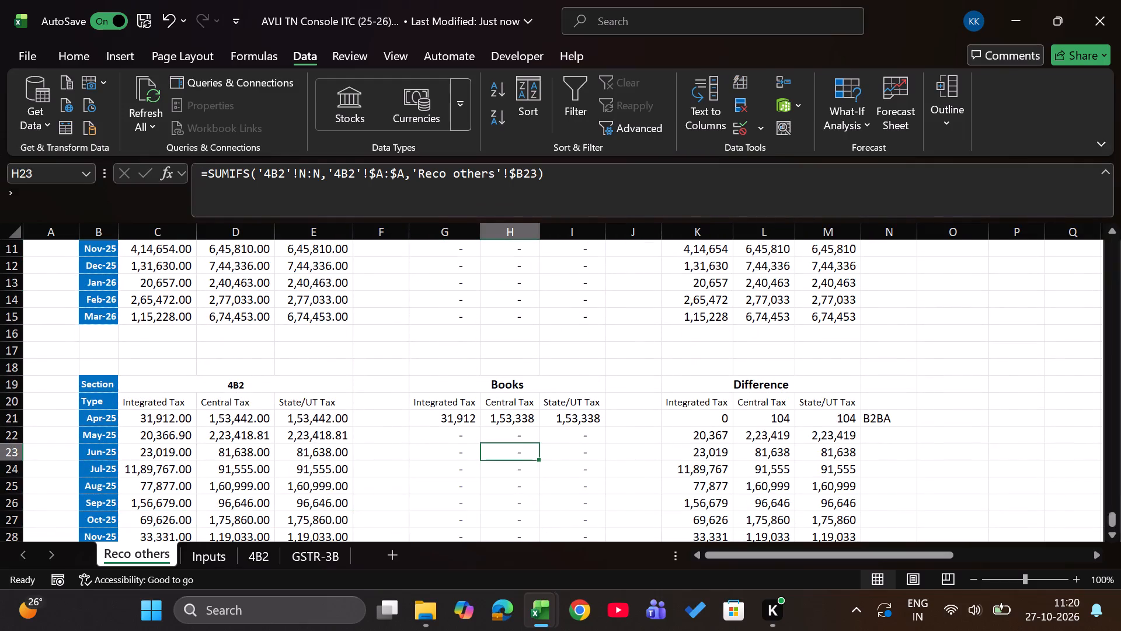
key(Down)
key(Down)
key(Down)
key(Down)
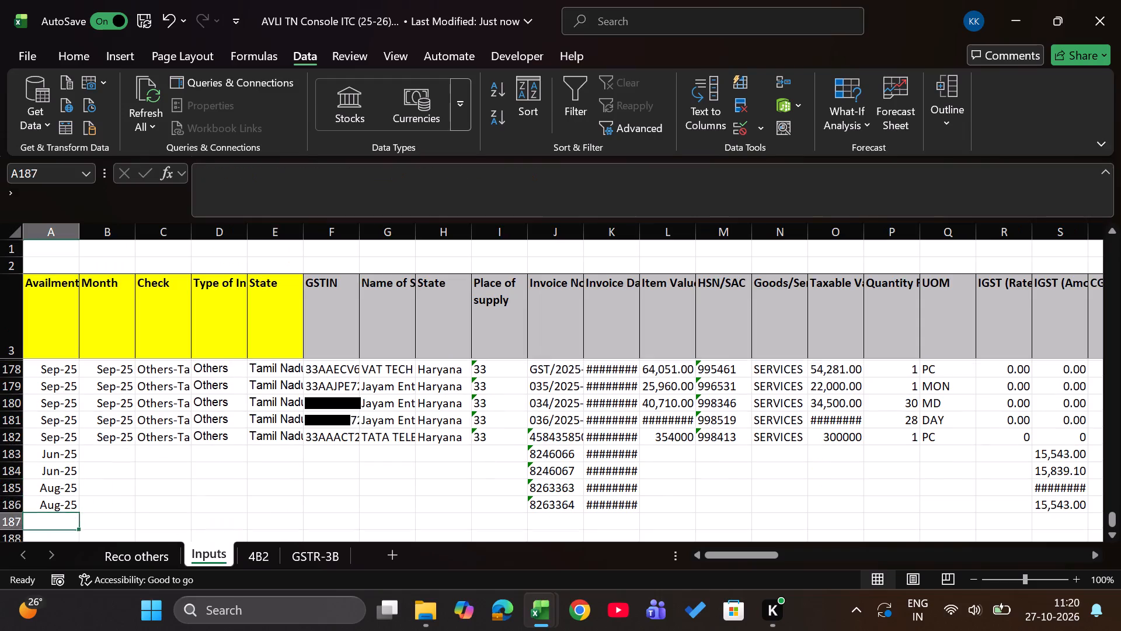
key(Down)
key(Up)
Switch to the AVLI TN 3b Apr-25 workbook and close it.
key(alt+Tab)
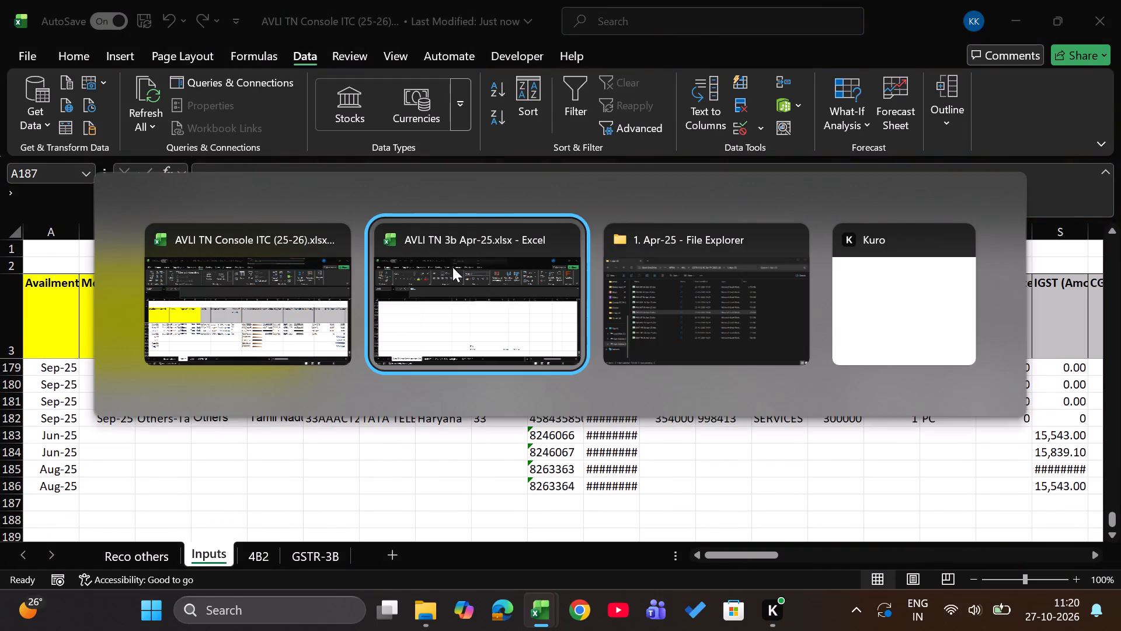
click(1120, 0)
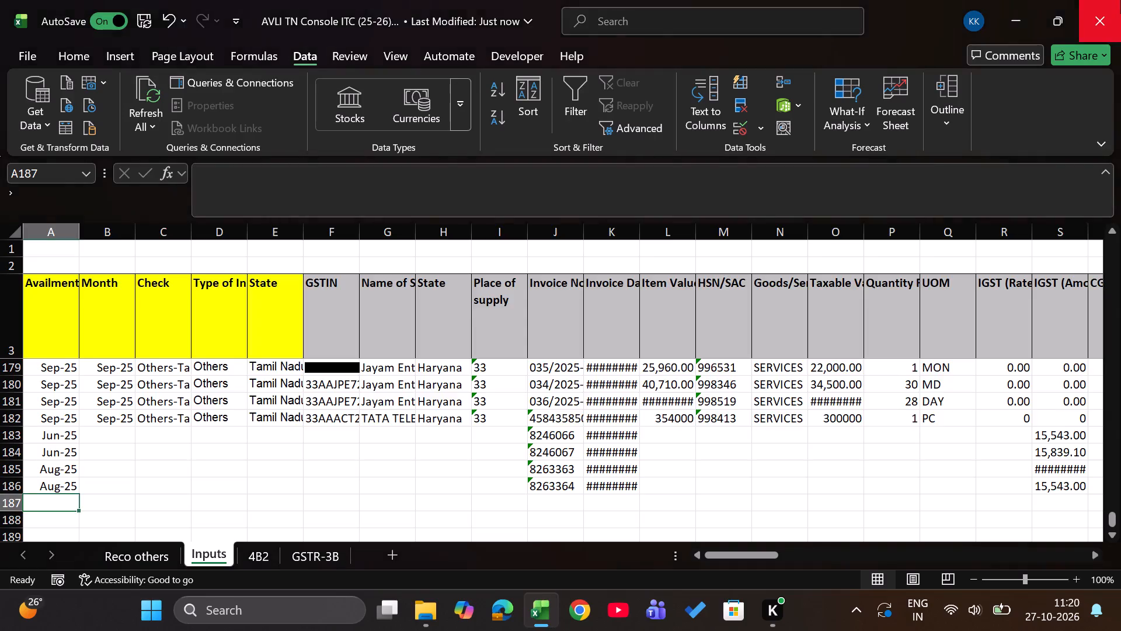
Switch to File Explorer and open AVLI TN 3b May-25.xlsx from the 2. May-25 folder.
key(alt+Tab)
key(BackSpace)
key(Down)
key(Return)
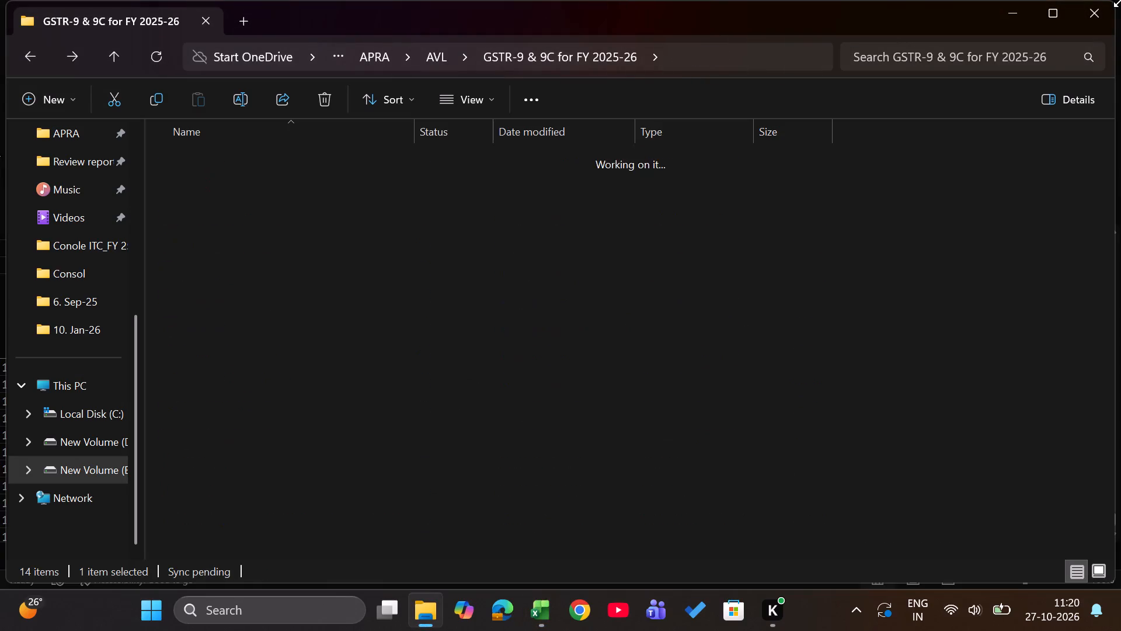
key(Down)
key(Down)
key(Down)
key(Down)
key(Down)
key(Down)
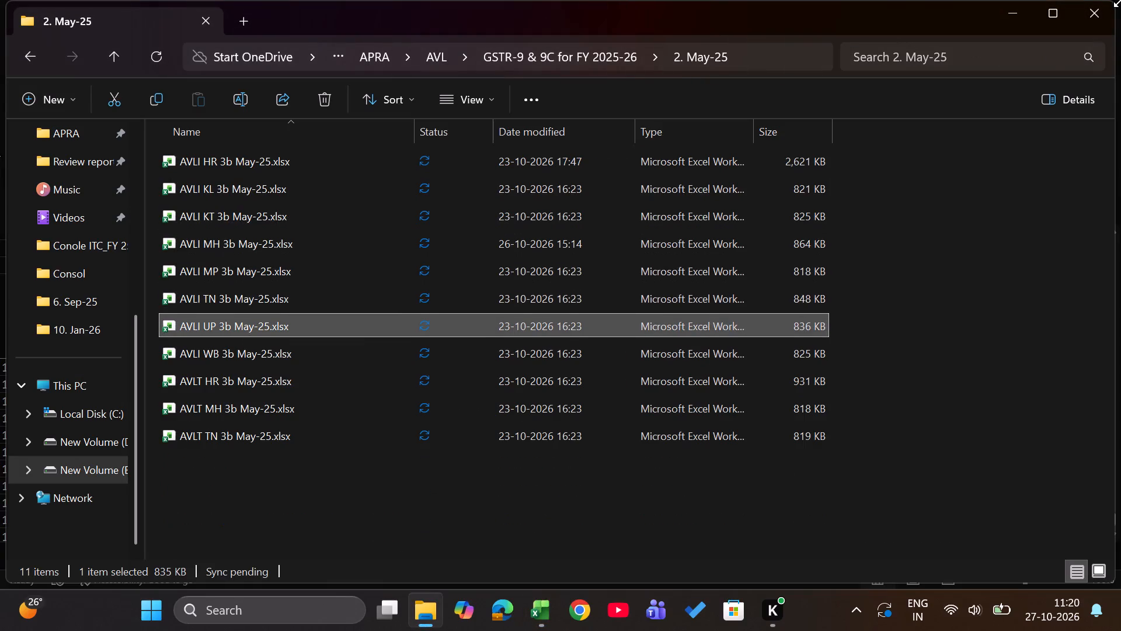
key(Up)
key(Return)
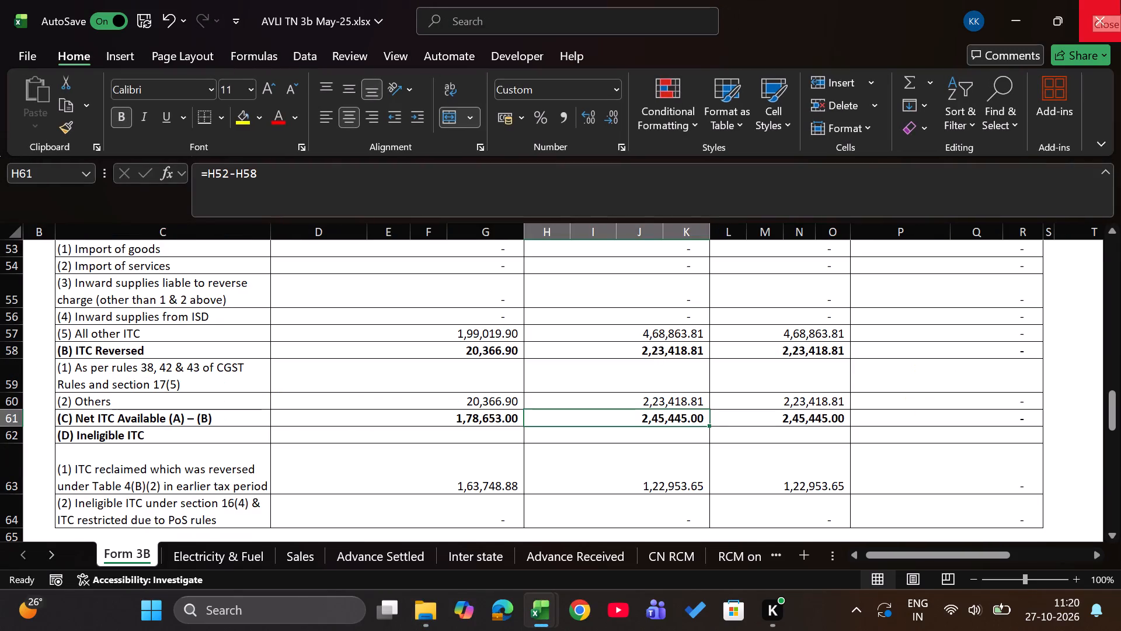
Copy the whole table on the May-25 workbook's INPUT sheet, from the Month header in A2 through the last row and column.
key(ctrl+Page_Down)
key(ctrl+Page_Down)
key(ctrl+Page_Down)
key(ctrl+Page_Down)
key(ctrl+Page_Down)
key(ctrl+Page_Down)
key(ctrl+Page_Down)
key(ctrl+Page_Down)
key(ctrl+Page_Down)
key(ctrl+Page_Down)
key(ctrl+Page_Down)
key(ctrl+Page_Down)
key(ctrl+Page_Down)
key(ctrl+Page_Down)
key(ctrl+Page_Down)
key(ctrl+Page_Down)
key(ctrl+Page_Down)
key(ctrl+Page_Down)
key(ctrl+Page_Down)
key(ctrl+Page_Down)
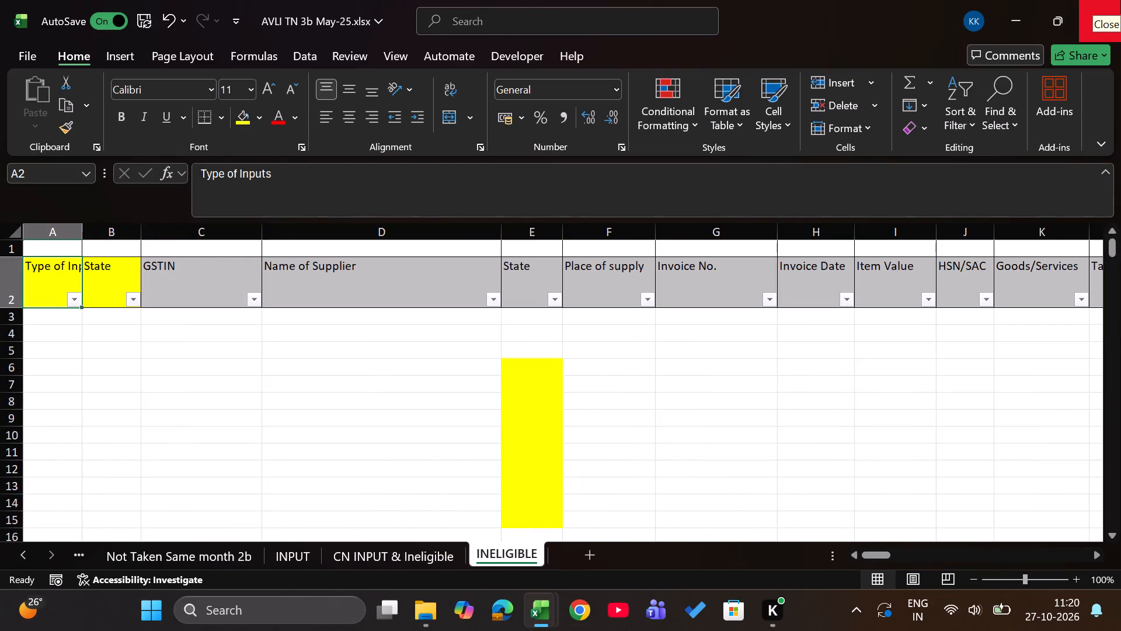
key(ctrl+Page_Up)
key(ctrl+Page_Up)
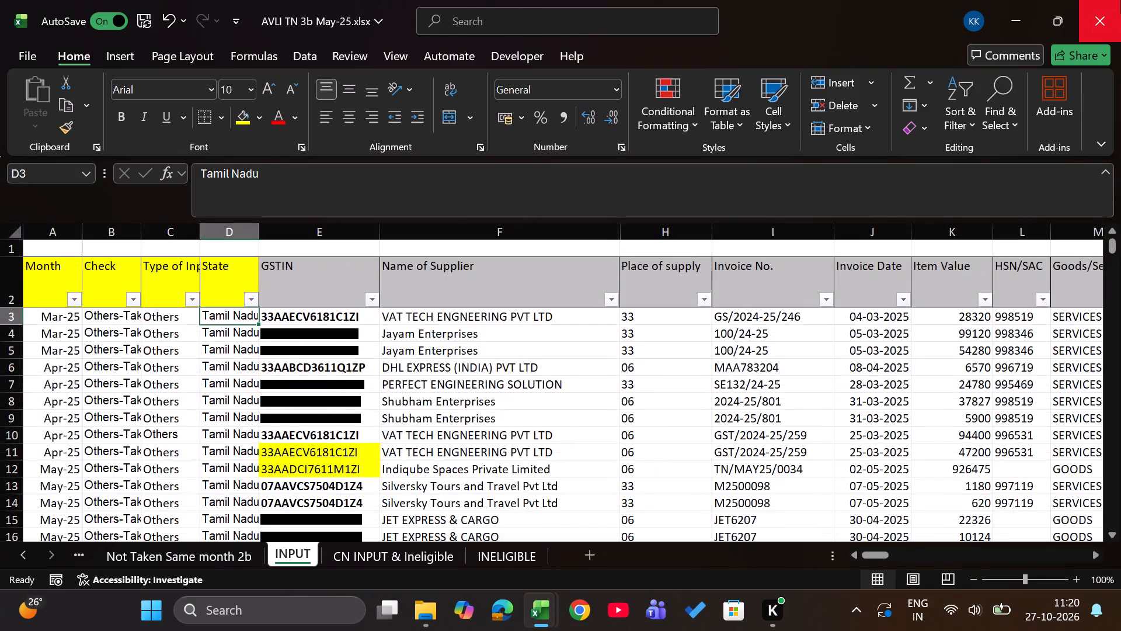
key(Left)
key(Left)
key(Left)
key(Left)
key(Up)
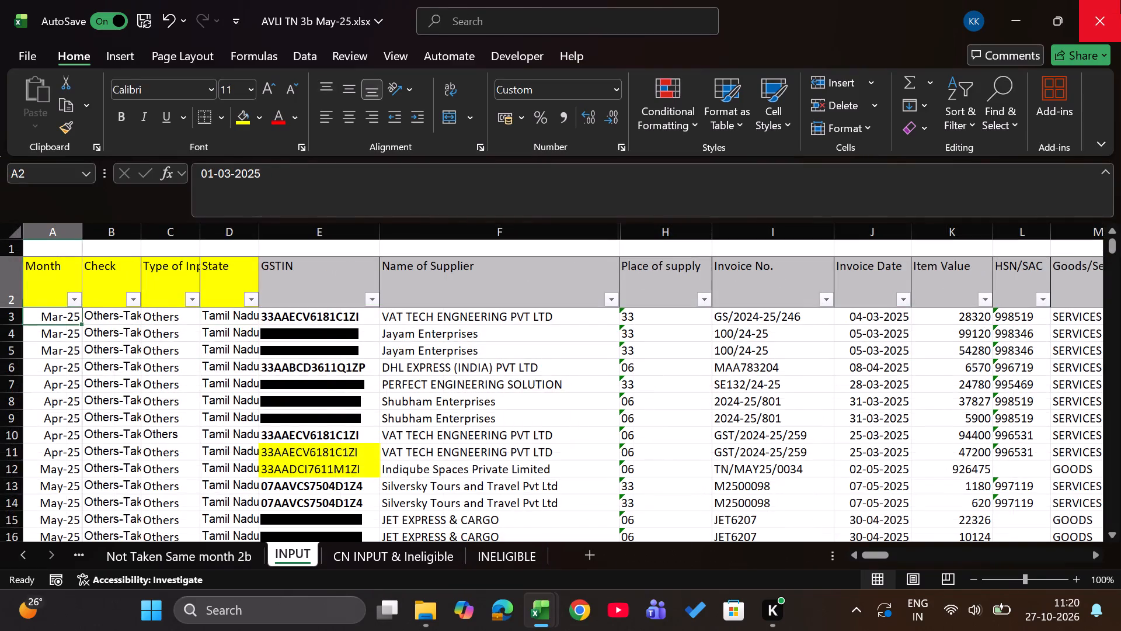
key(ctrl+shift+Down)
key(ctrl+shift+Right)
key(ctrl+c)
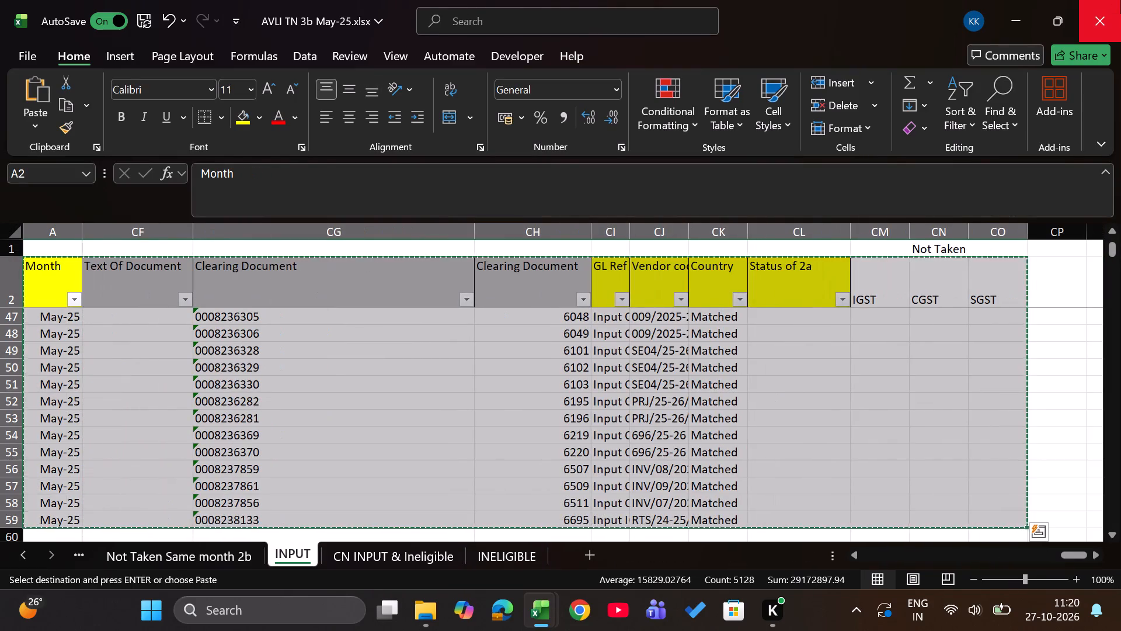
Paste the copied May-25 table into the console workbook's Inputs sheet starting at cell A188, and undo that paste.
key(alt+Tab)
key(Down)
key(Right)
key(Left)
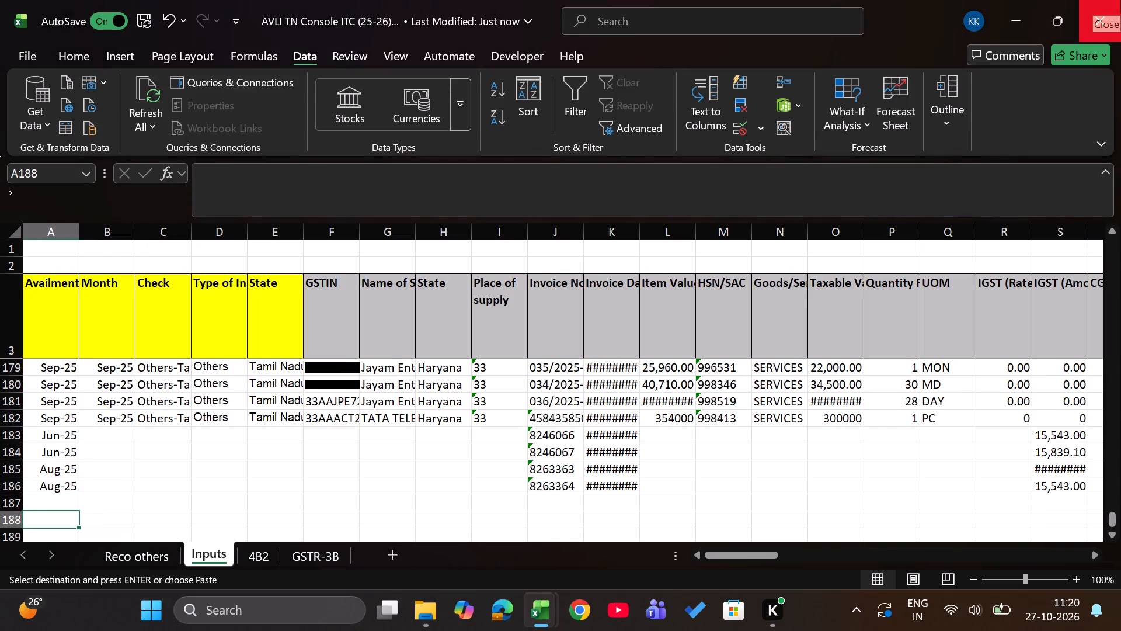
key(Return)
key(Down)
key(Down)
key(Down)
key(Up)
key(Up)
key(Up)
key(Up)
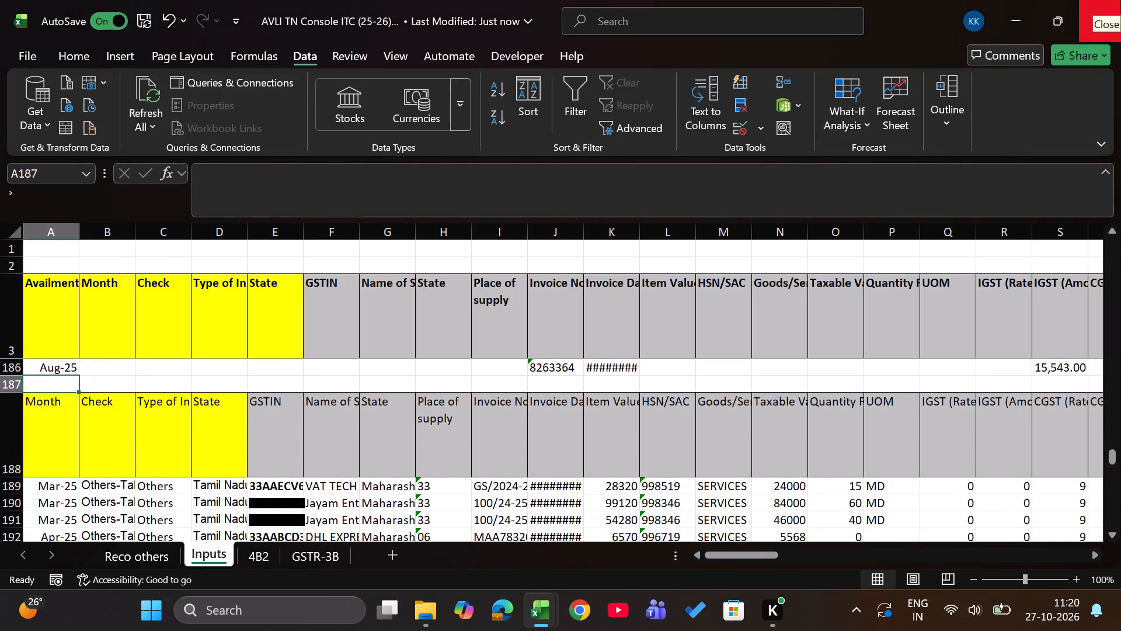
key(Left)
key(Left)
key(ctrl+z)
Paste the May-25 table on the Inputs sheet starting at cell B188, aligned under the Month column.
key(Right)
key(Return)
key(Right)
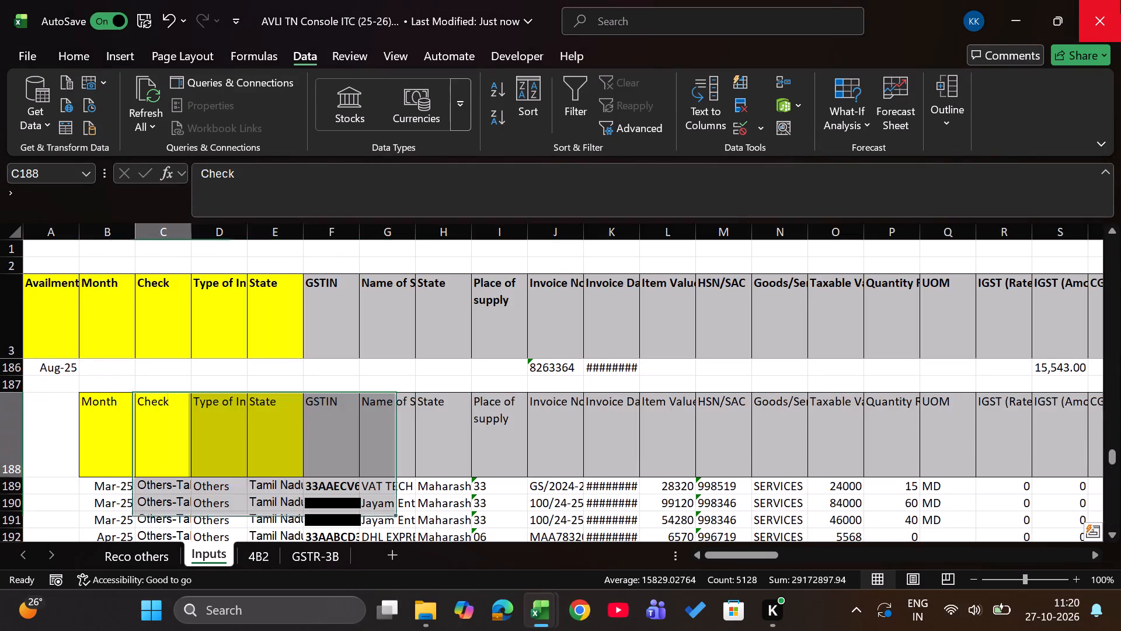
Fill the Availment column A with May-25 for every pasted row from 189 to 245, copying the month from cell B245.
key(Down)
key(Left)
key(Left)
key(Left)
key(Right)
key(Down)
key(Down)
key(ctrl+Down)
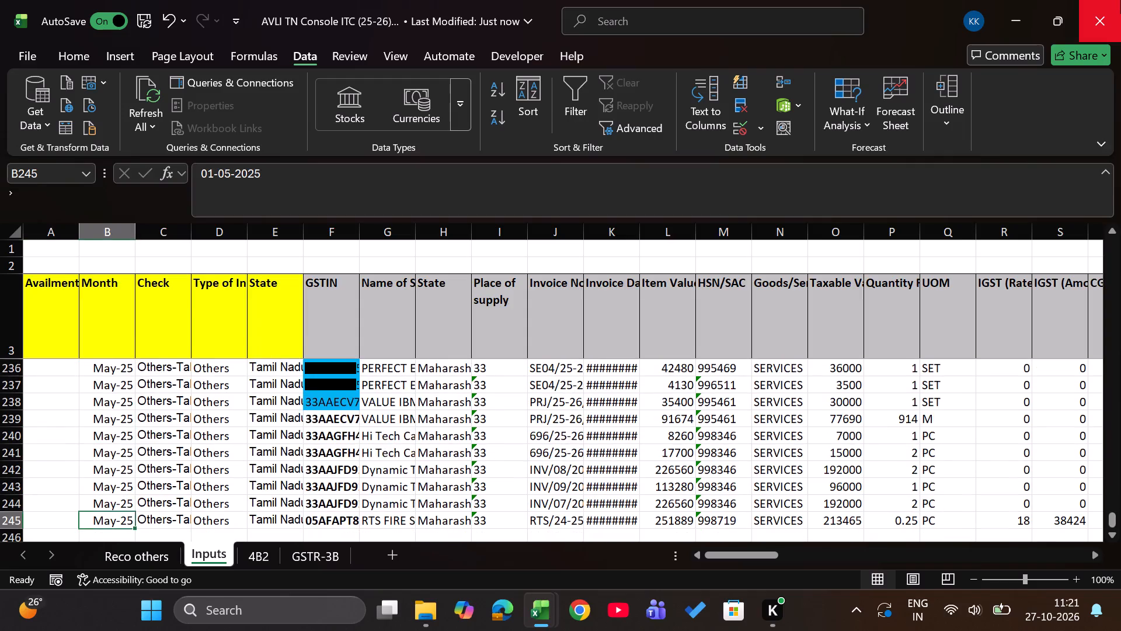
key(ctrl+c)
key(ctrl+Up)
key(Left)
key(Down)
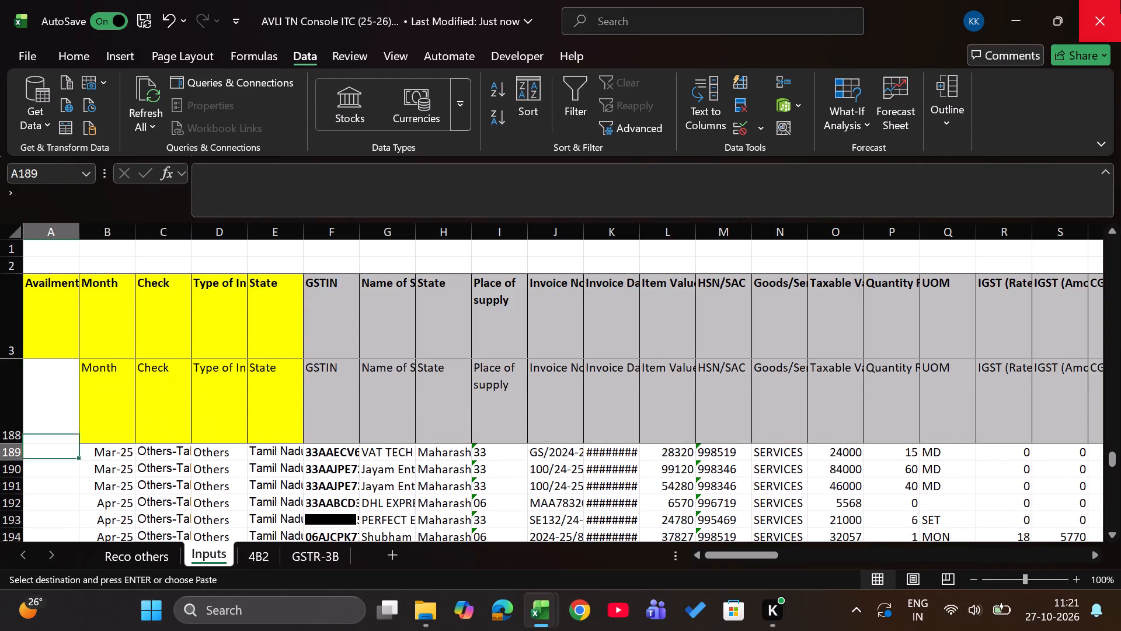
key(Return)
key(Right)
key(ctrl+Down)
key(Left)
key(ctrl+shift+Up)
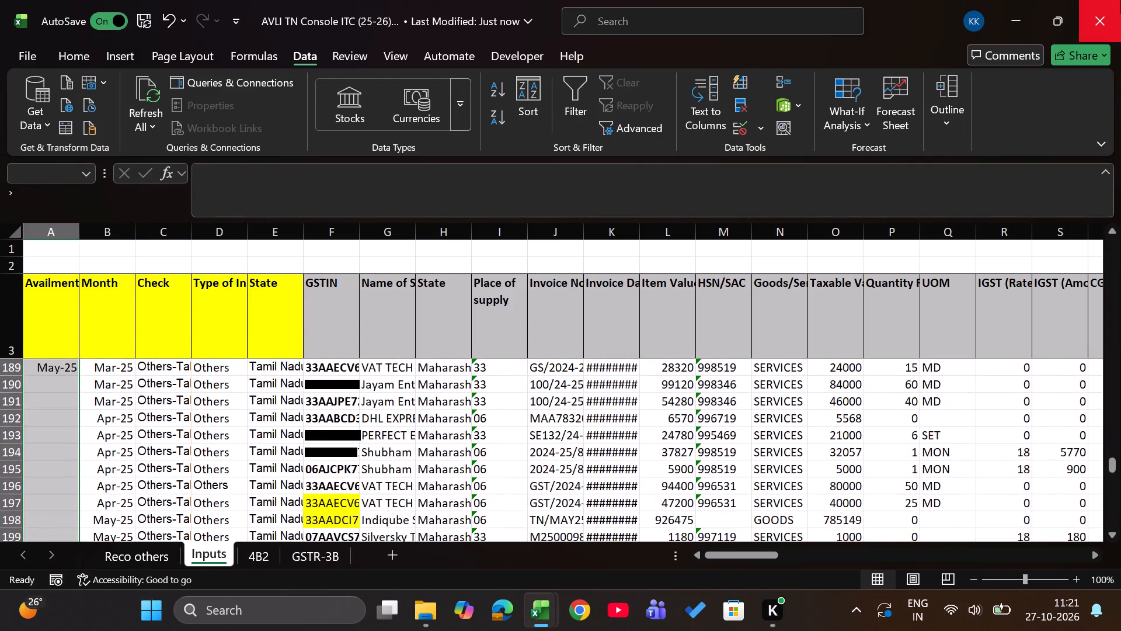
key(ctrl+d)
Delete the blank row 187 and the duplicate header row 188 on the Inputs sheet.
key(ctrl+Up)
key(Up)
key(Up)
key(Up)
key(Down)
key(shift+space)
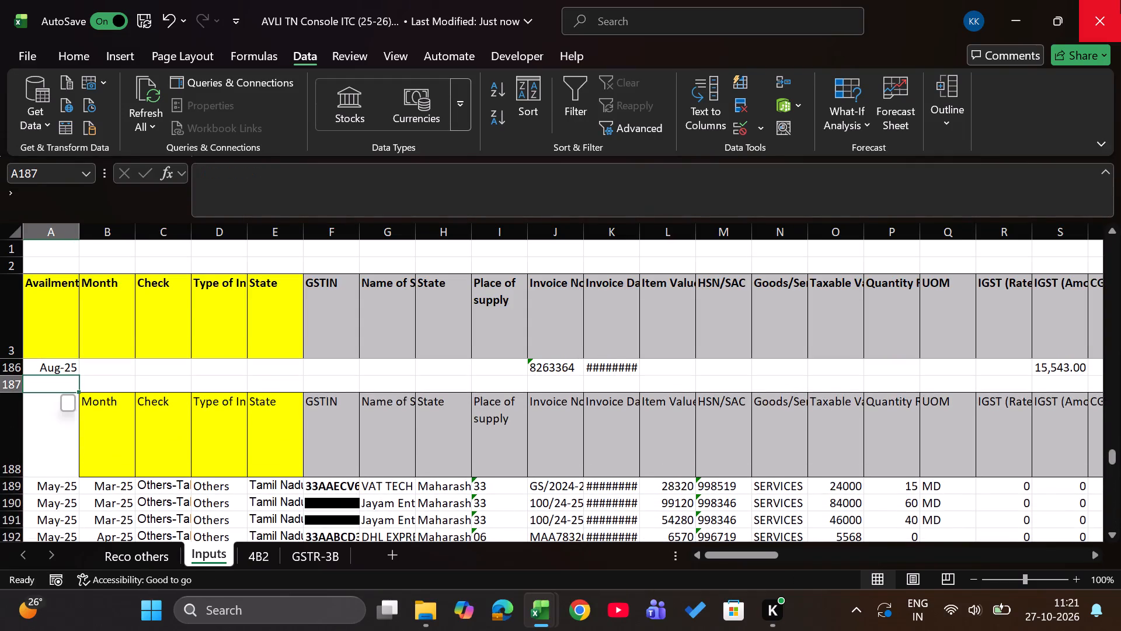
key(shift+Down)
key(ctrl+minus)
key(Left)
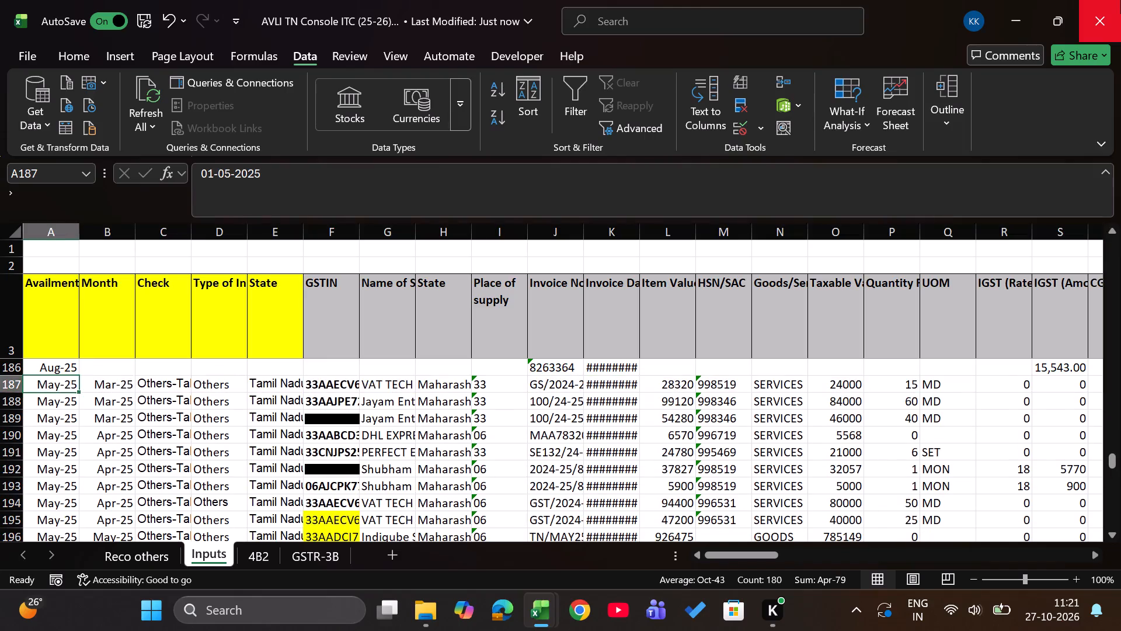
Check the May-25 differences in the upper reconciliation table on the Reco others sheet.
key(Left)
key(Right)
key(ctrl+Page_Up)
key(Up)
key(Up)
key(Up)
key(Up)
key(Up)
key(Up)
key(Up)
key(Up)
key(Up)
key(Up)
key(Up)
key(Up)
key(Up)
key(Up)
key(Up)
key(Up)
key(Up)
key(Up)
key(Up)
key(Up)
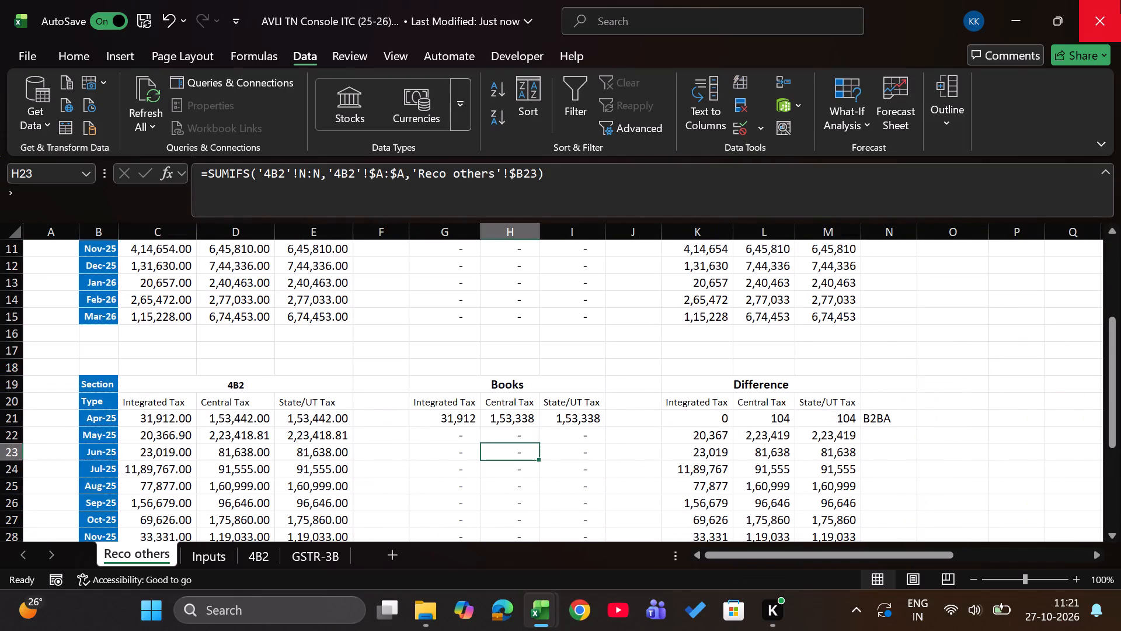
key(Down)
key(Down)
key(Right)
key(Right)
key(Right)
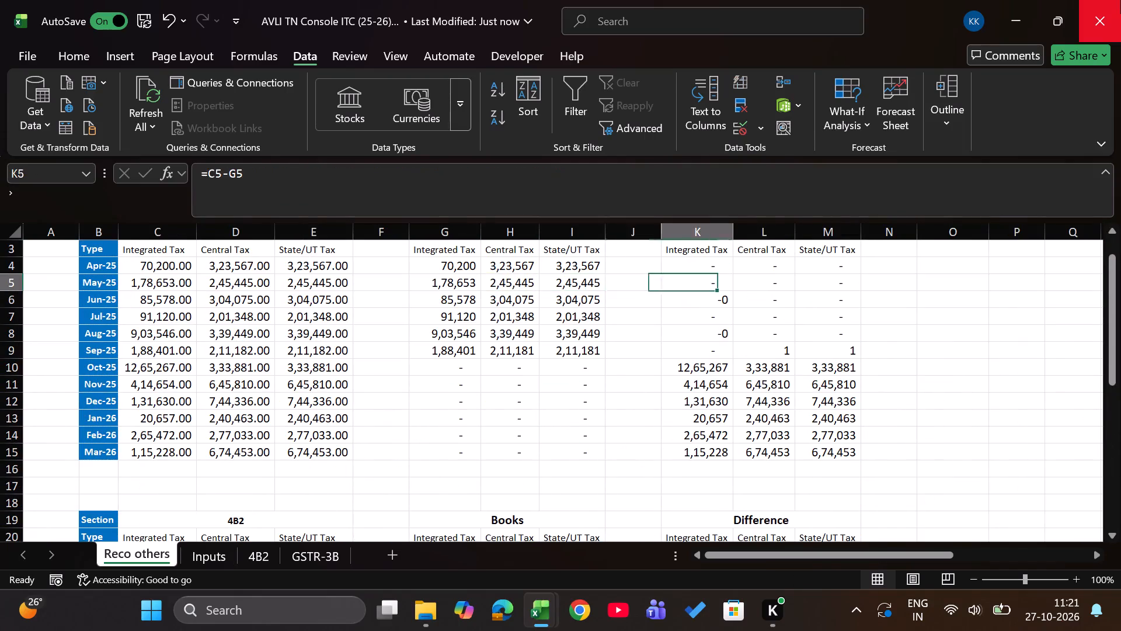
Switch to the AVLI TN 3b May-25 workbook and copy the Not Taken Same month 2b table from the Month header B2 through column Z.
key(alt+Tab)
key(ctrl+Page_Up)
key(Left)
key(Left)
key(Left)
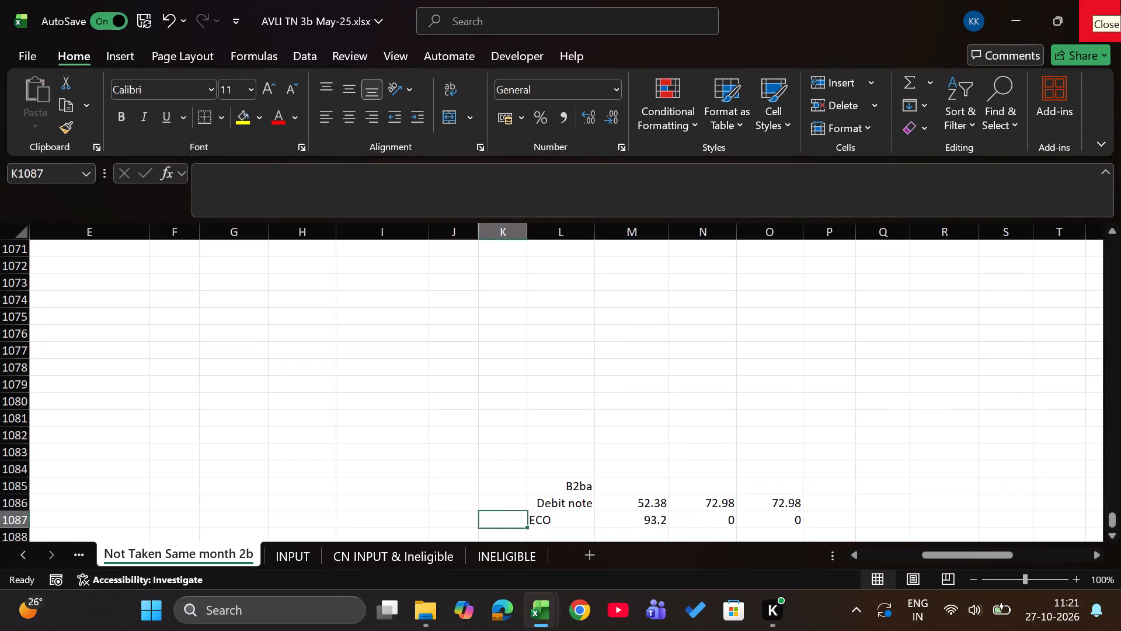
key(ctrl+Left)
key(ctrl+Left)
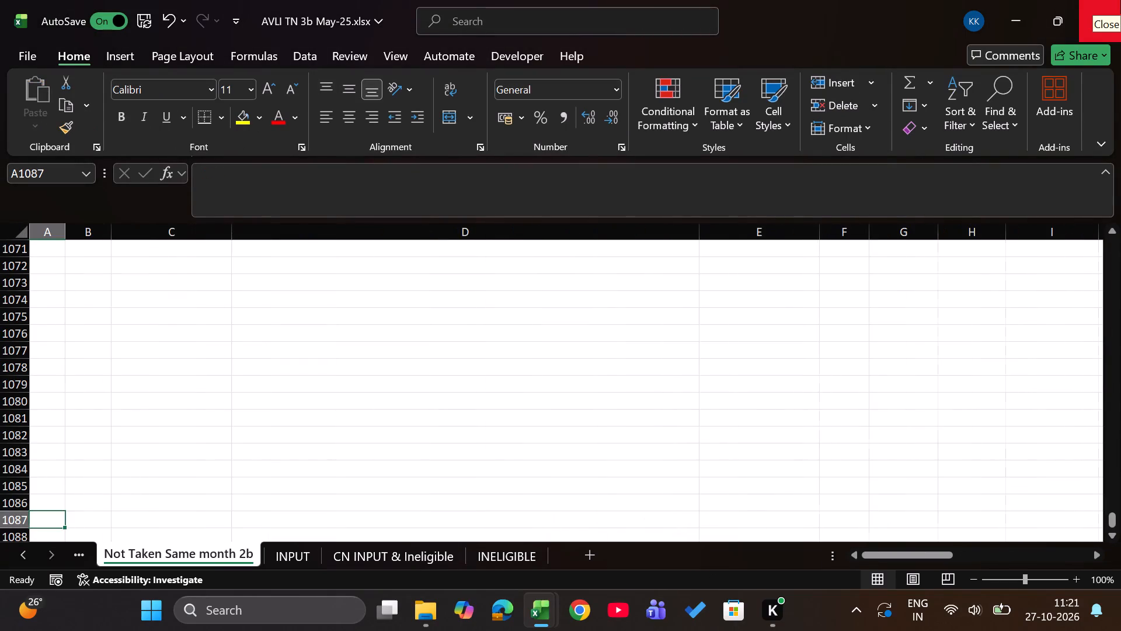
key(ctrl+Left)
key(ctrl+Left)
key(ctrl+Up)
key(ctrl+Up)
key(ctrl+Up)
key(ctrl+Up)
key(ctrl+Up)
key(ctrl+Up)
key(ctrl+Up)
key(ctrl+Up)
key(ctrl+Up)
key(ctrl+Up)
key(ctrl+Up)
key(ctrl+Up)
key(ctrl+Up)
key(ctrl+Up)
key(ctrl+Up)
key(ctrl+Up)
key(ctrl+Up)
key(ctrl+Up)
key(ctrl+Up)
key(Down)
key(Right)
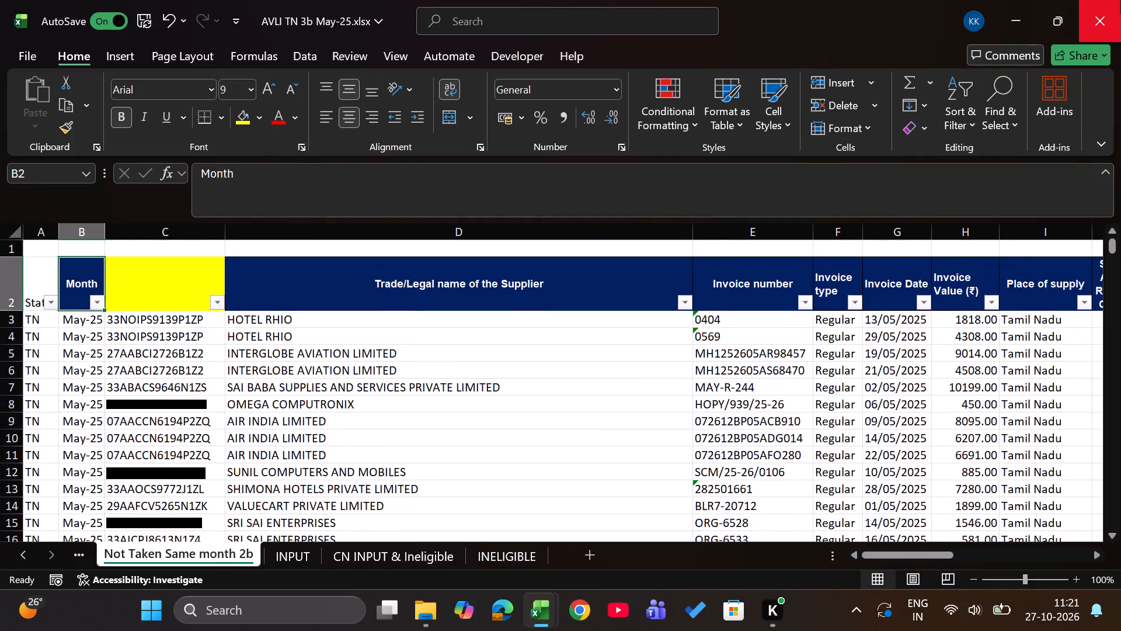
key(ctrl+shift+Down)
key(ctrl+shift+Right)
key(ctrl+shift+Right)
key(ctrl+c)
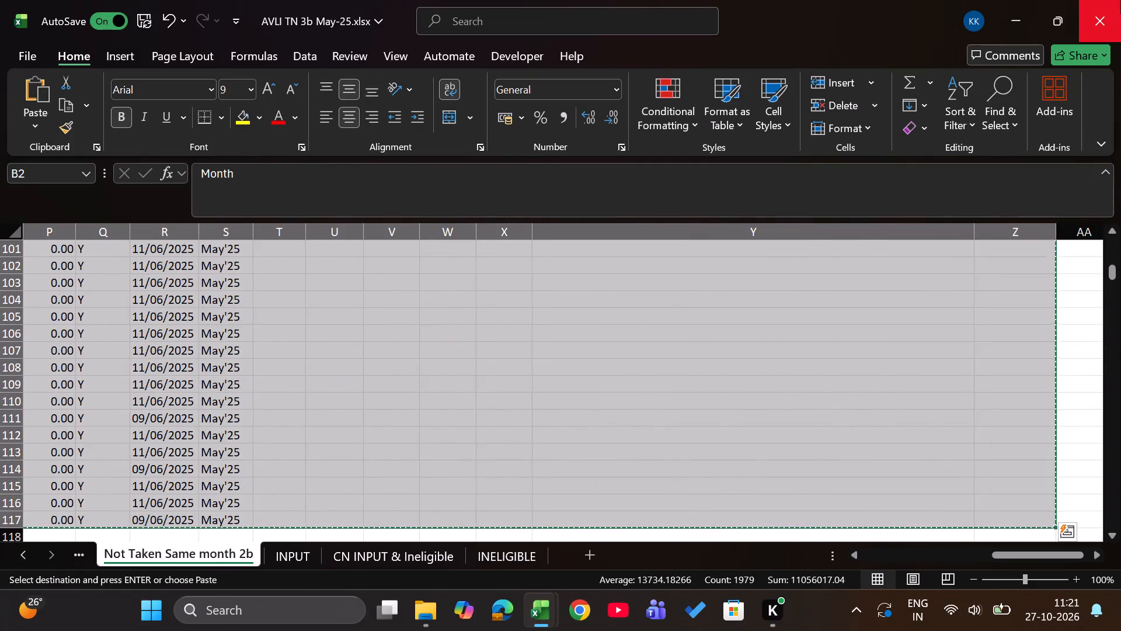
Paste the copied May-25 table into the console workbook's 4B2 sheet starting at cell B81, below the April data.
key(alt+Tab)
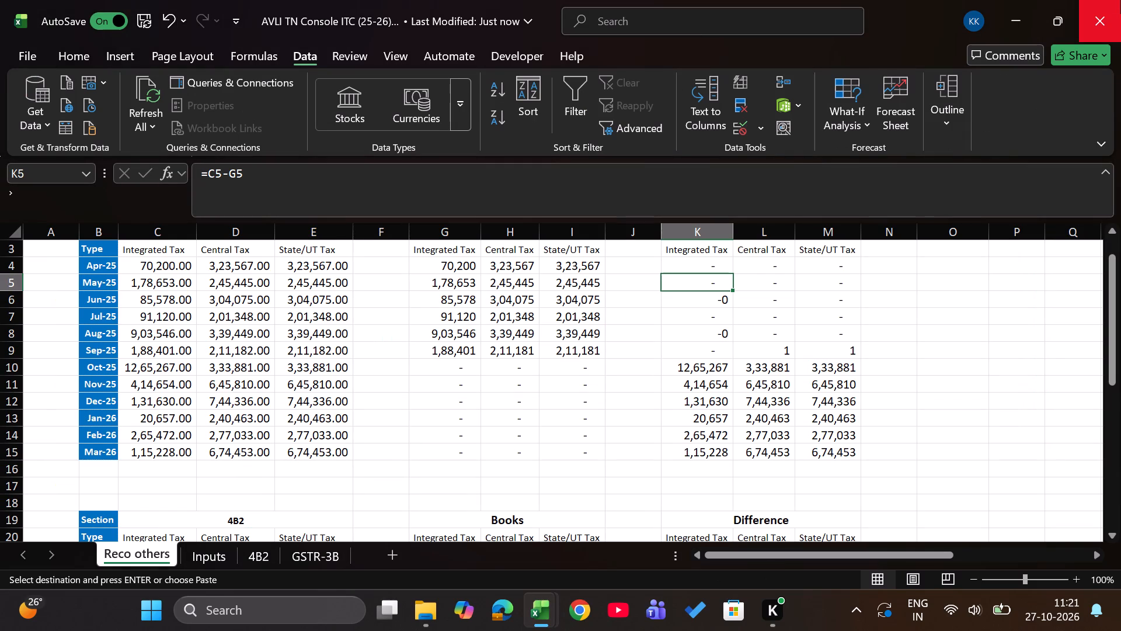
key(ctrl+Page_Down)
key(ctrl+Page_Down)
key(Right)
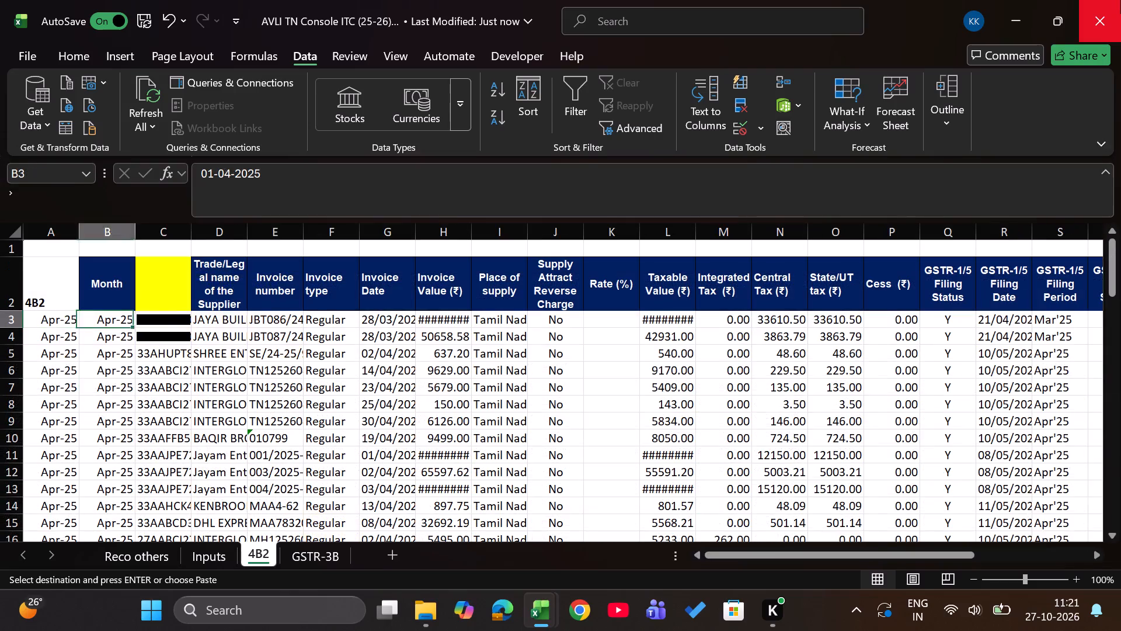
key(Right)
key(Left)
key(ctrl+Down)
key(Down)
key(Down)
key(Down)
key(Up)
key(Return)
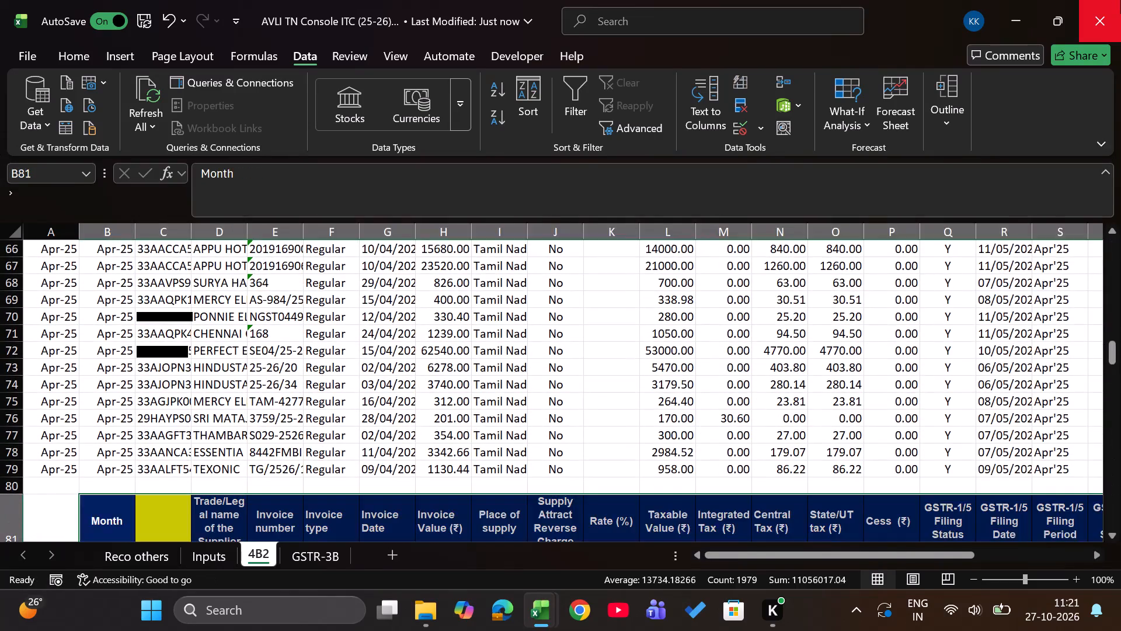
Fill column A of the 4B2 sheet with May-25 for every pasted row from 82 down, copying the month from cell B82.
key(Right)
key(Down)
key(Left)
key(Left)
key(Right)
key(ctrl+c)
key(Left)
key(Return)
key(Right)
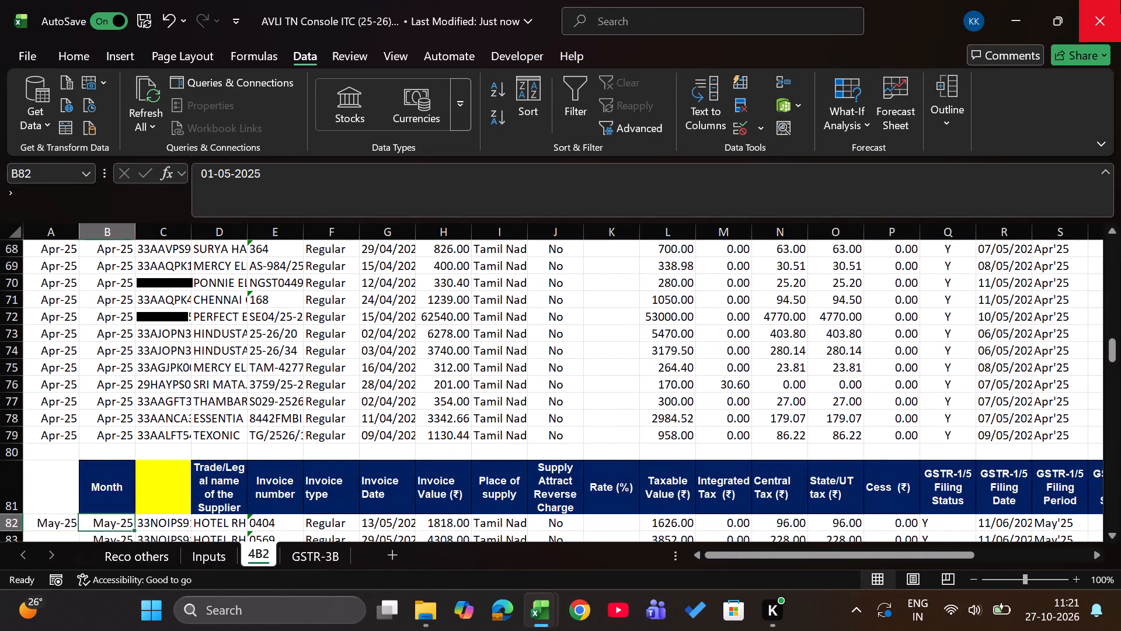
key(ctrl+Down)
key(Left)
key(ctrl+shift+Up)
key(ctrl+d)
Delete the blank row 80 and the duplicate header row 81 on the 4B2 sheet.
key(ctrl+Up)
key(ctrl+Up)
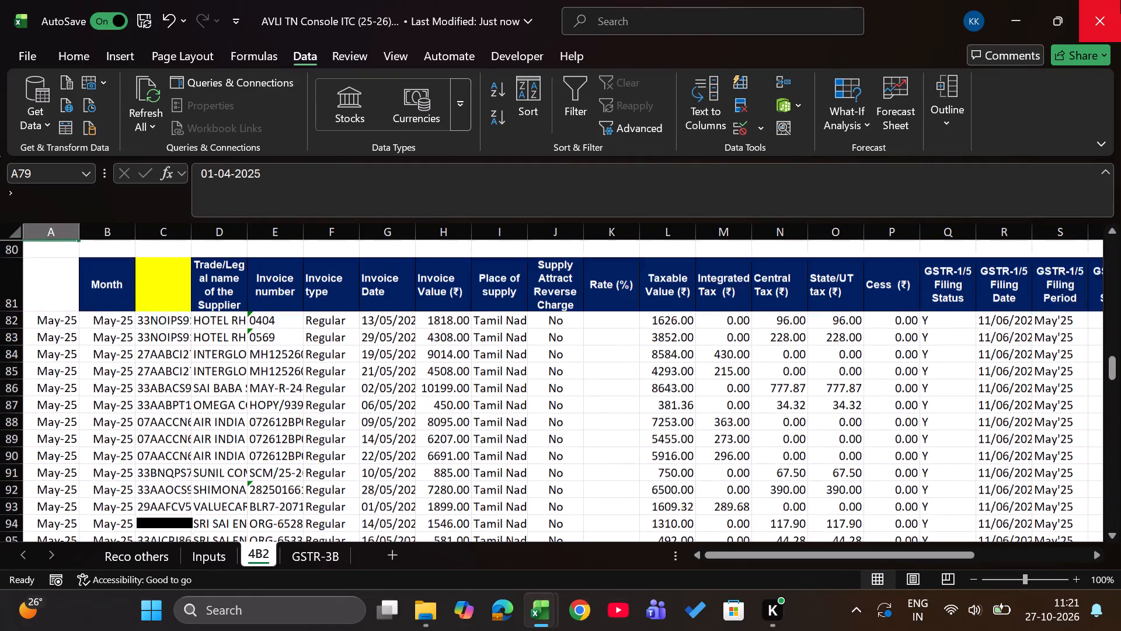
key(Up)
key(Down)
key(Down)
key(shift+space)
key(shift+Down)
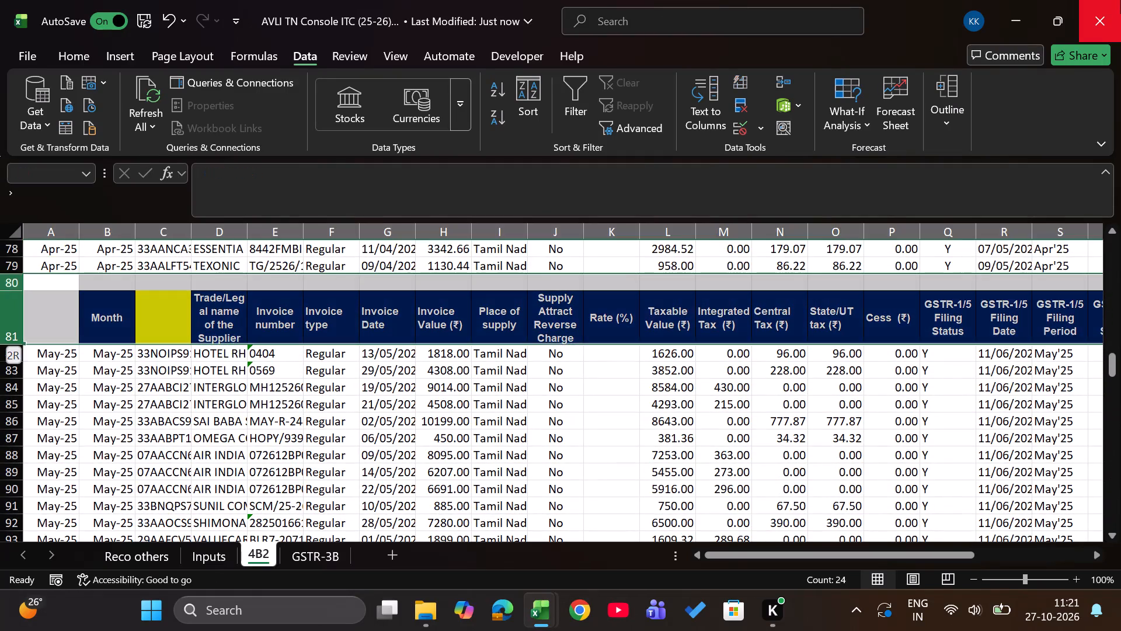
key(ctrl+minus)
key(Right)
On Reco others, copy the B2BA remark from N21 to N22 beside the May-25 4B2 difference and extend it to "B2BA & eco".
key(ctrl+Page_Up)
key(ctrl+Page_Up)
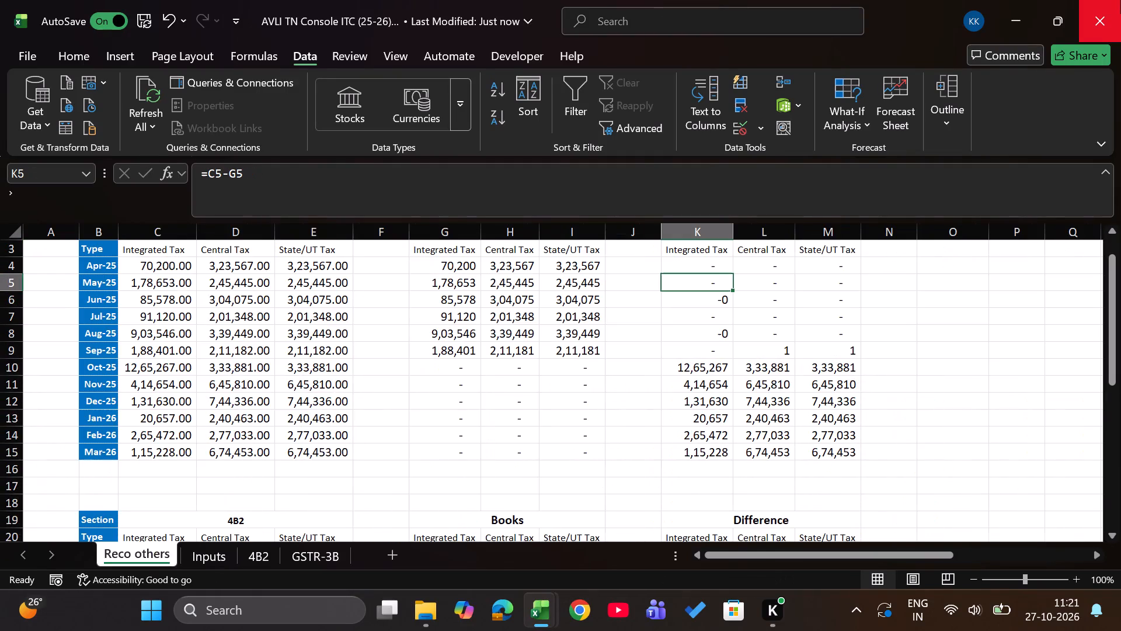
key(ctrl+Page_Up)
key(Right)
key(Right)
key(Down)
key(Down)
key(Down)
key(Down)
key(Down)
key(Down)
key(Down)
key(Down)
key(Down)
key(Down)
key(Down)
key(Down)
key(Down)
key(Down)
key(Down)
key(Down)
key(Down)
key(Down)
key(Down)
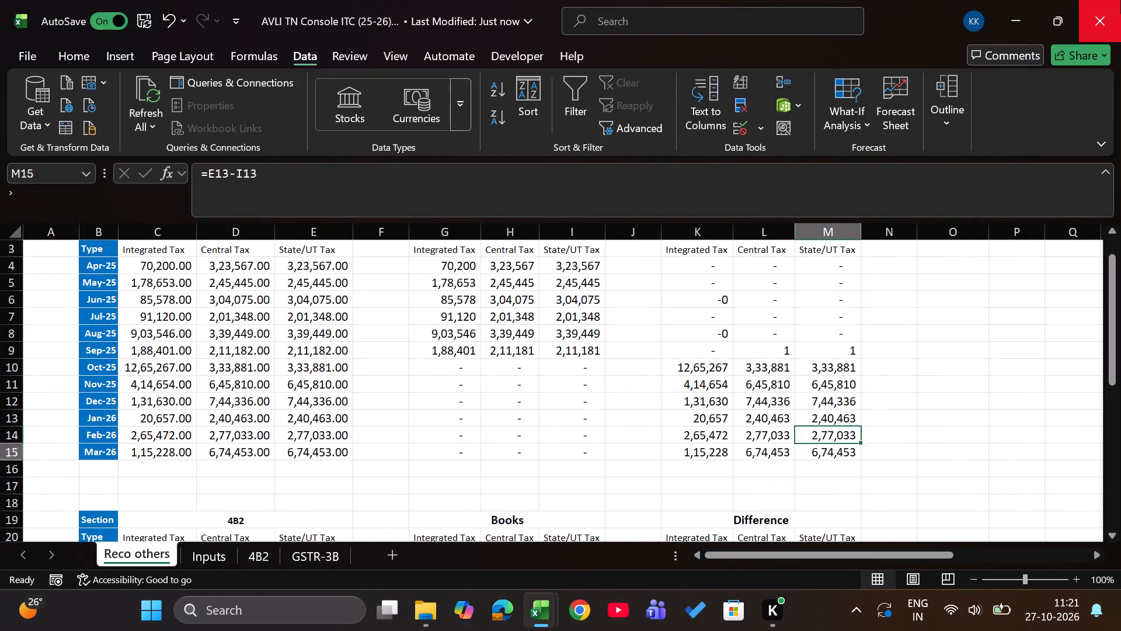
key(Up)
key(Up)
key(Up)
key(Right)
key(ctrl+c)
key(Down)
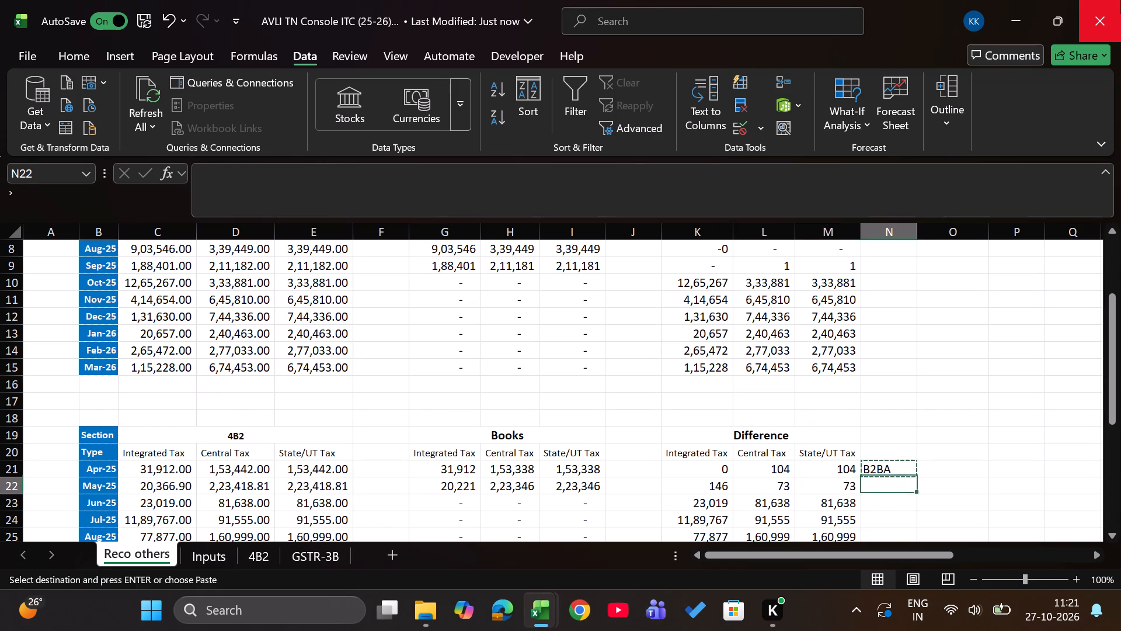
key(Return)
key(F2)
key(space)
text(& eco)
key(Return)
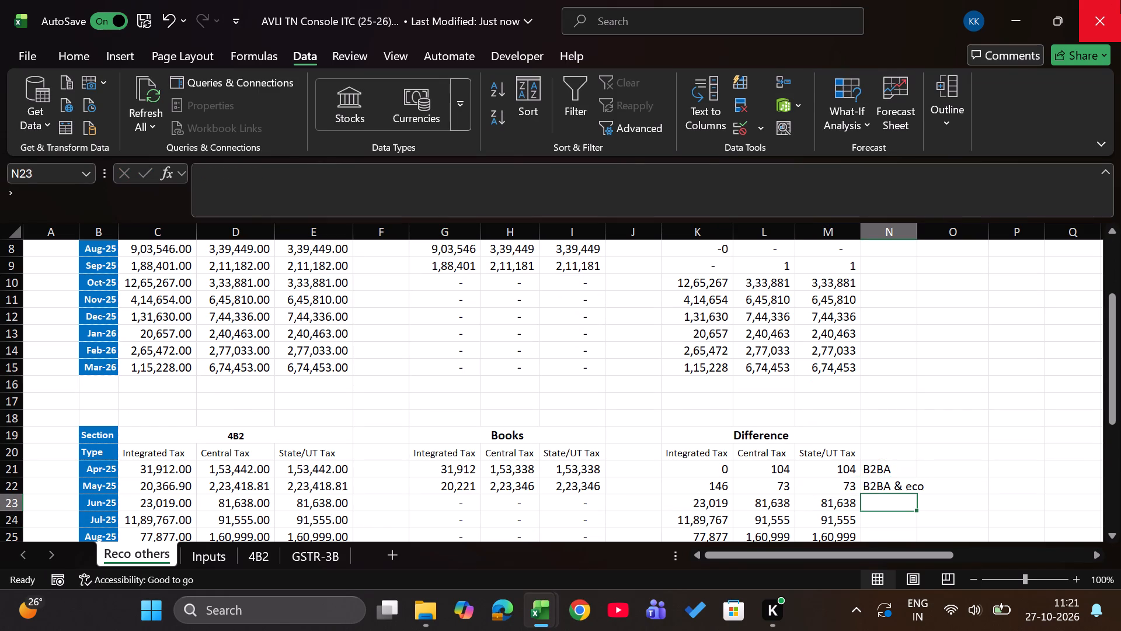
Capitalise the May-25 remark in cell N22 so it reads "B2BA & ECO".
key(Up)
key(F2)
key(BackSpace)
key(BackSpace)
key(BackSpace)
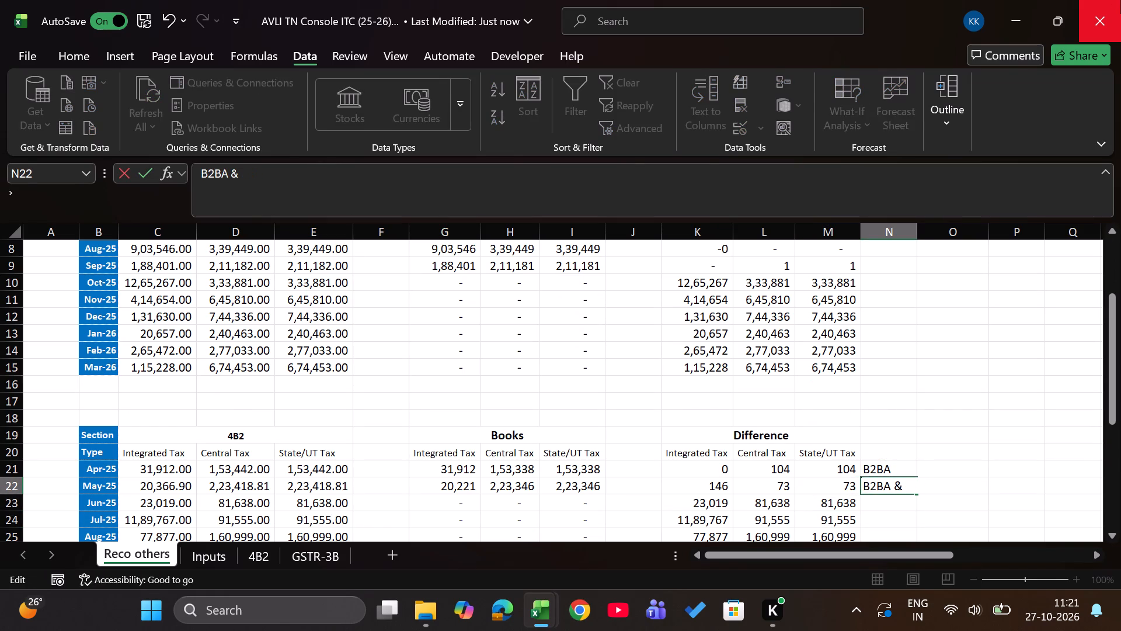
text(EC)
key(o)
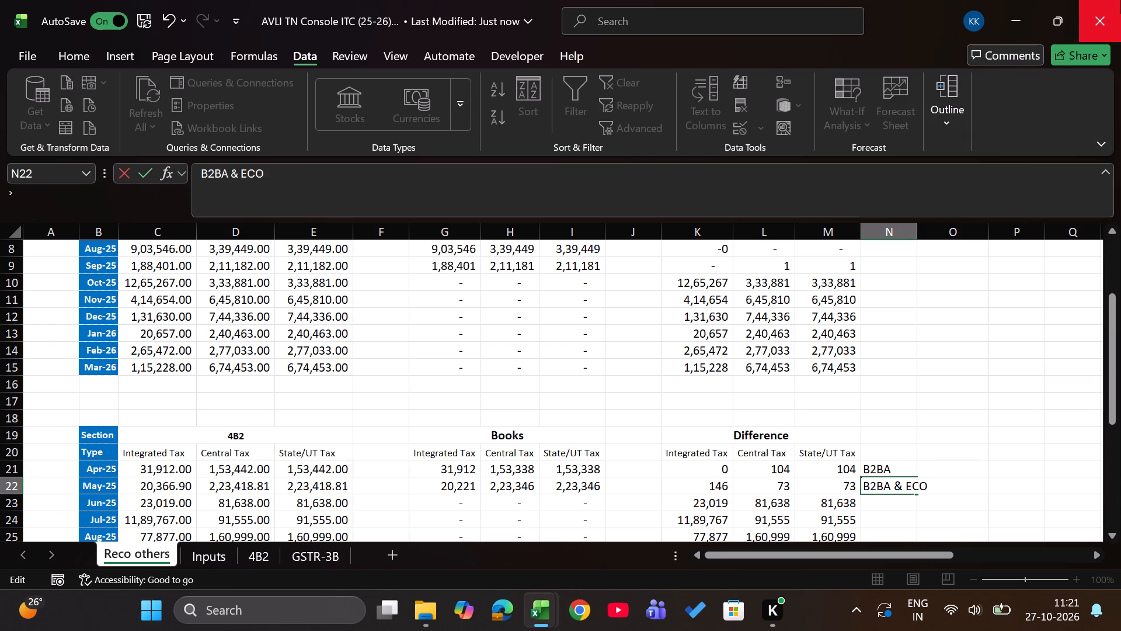
key(Return)
key(Return)
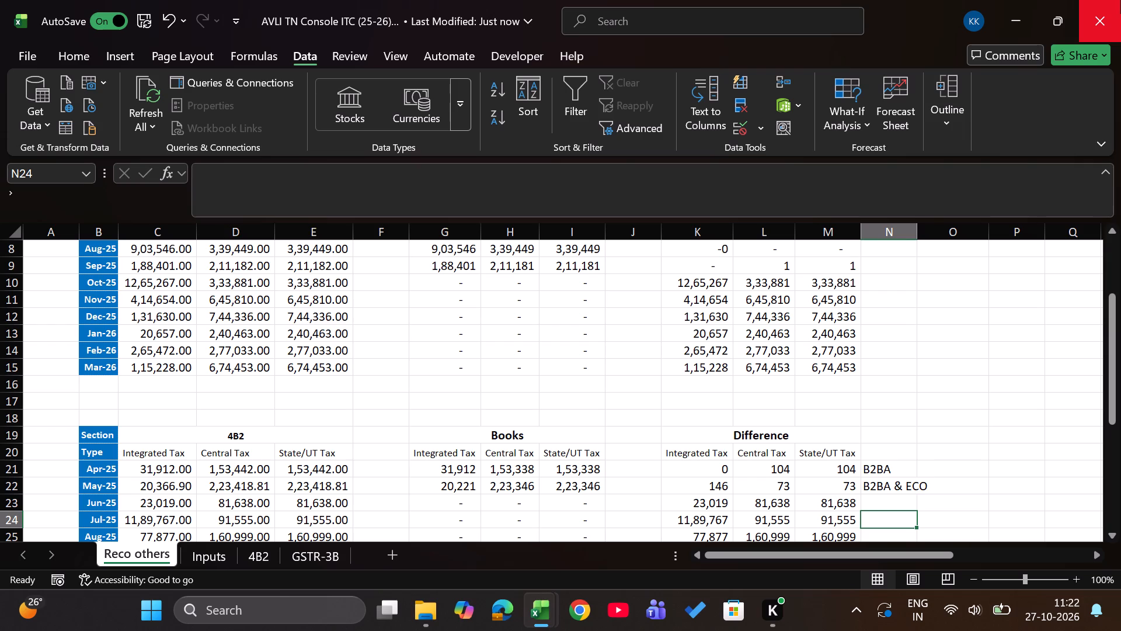
Review the differences from the 4B2 reconciliation up through the upper reconciliation table on Reco others.
key(Up)
key(Up)
key(Up)
key(Up)
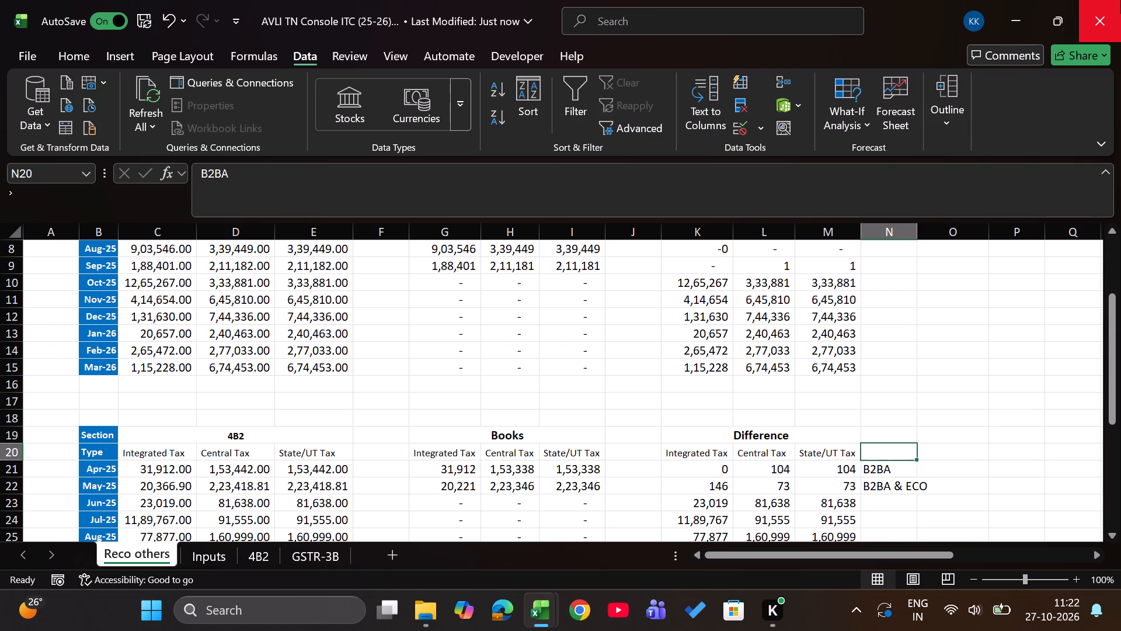
key(Up)
key(Up)
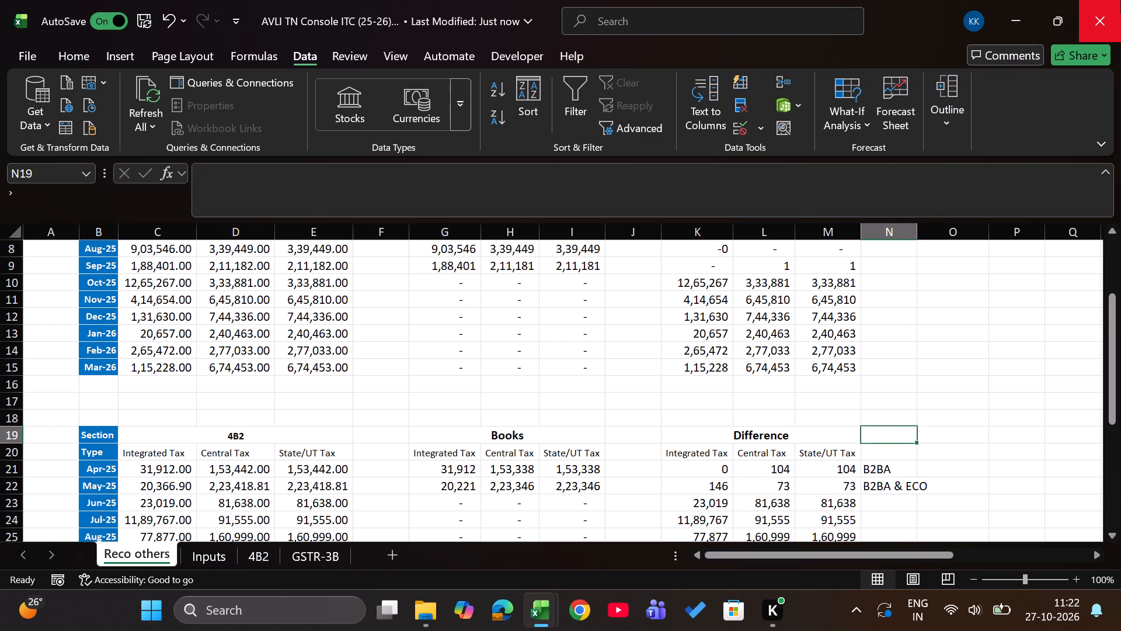
key(Up)
key(Up)
key(Up)
key(Up)
key(Up)
key(Up)
key(Up)
key(Up)
key(Up)
key(ctrl+Up)
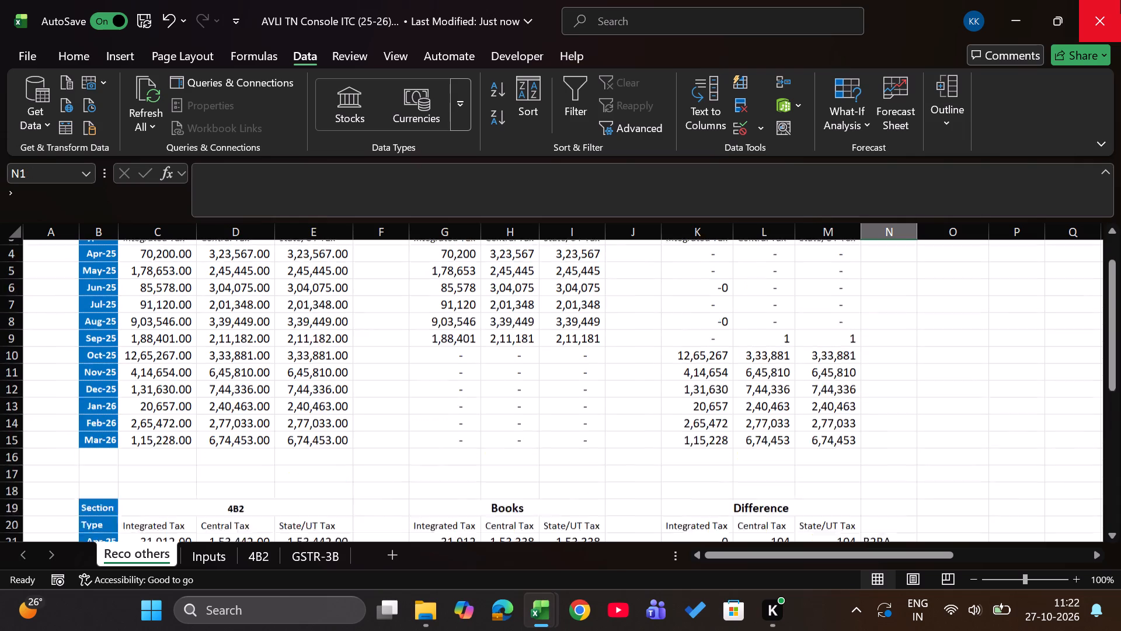
Examine the Books and Difference figures from Oct-25 onward in the 4A5 - 4B2 reconciliation on Reco others, including the October formulas.
key(ctrl+Up)
key(Down)
key(Down)
key(Down)
key(Down)
key(Down)
key(Down)
key(Down)
key(Down)
key(Down)
key(Down)
key(Down)
key(Left)
key(Left)
key(Left)
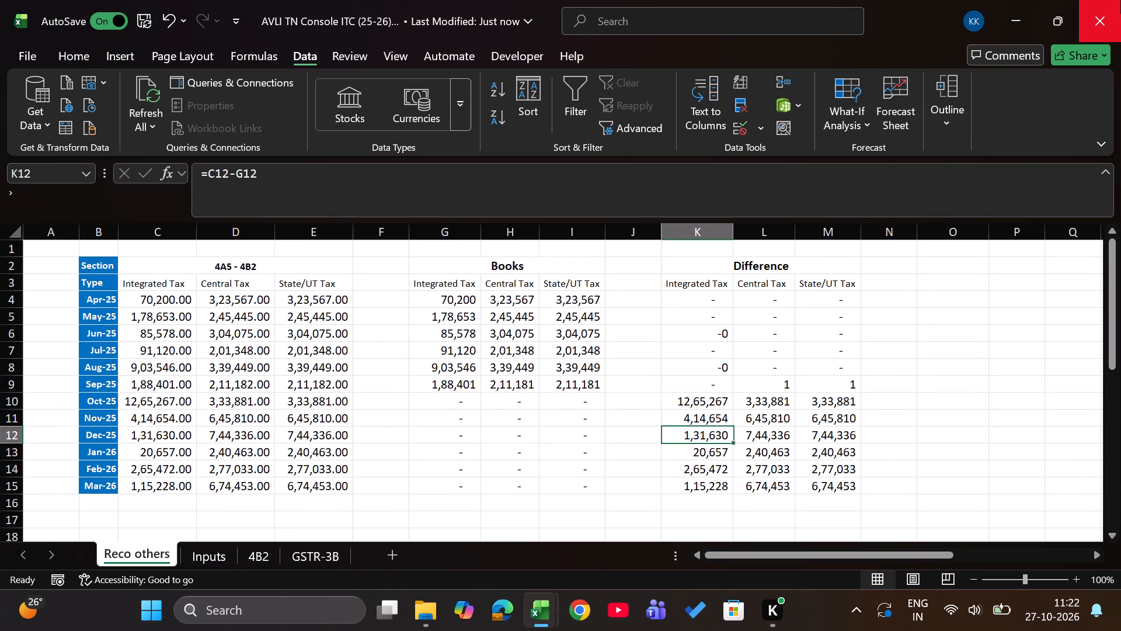
key(Left)
key(Left)
key(Left)
key(Left)
key(Up)
key(Up)
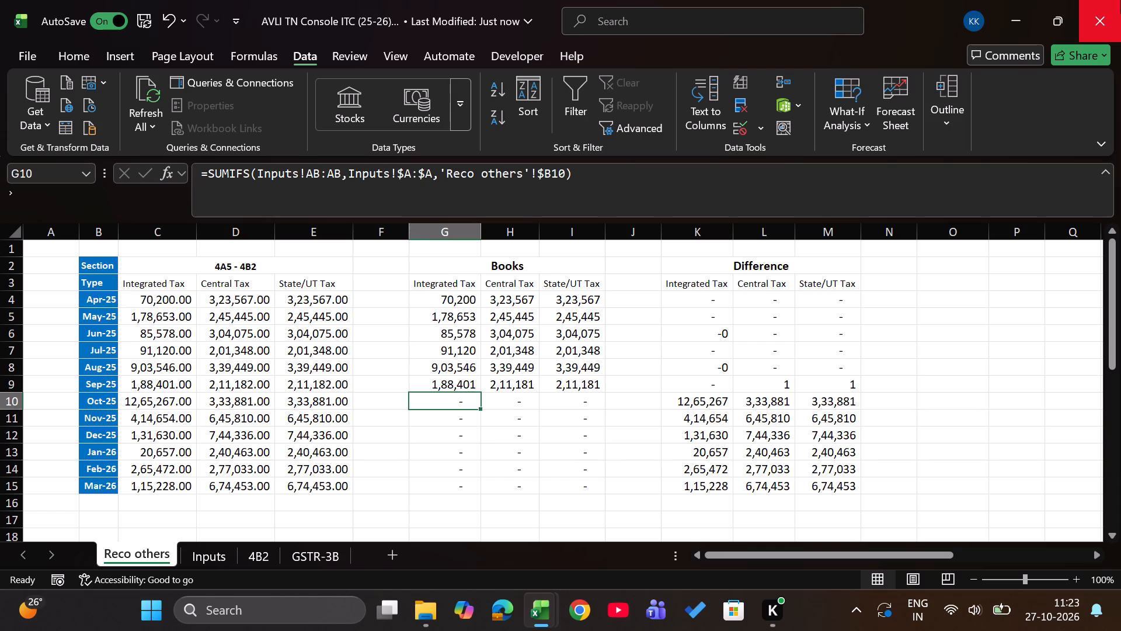
key(Right)
key(Right)
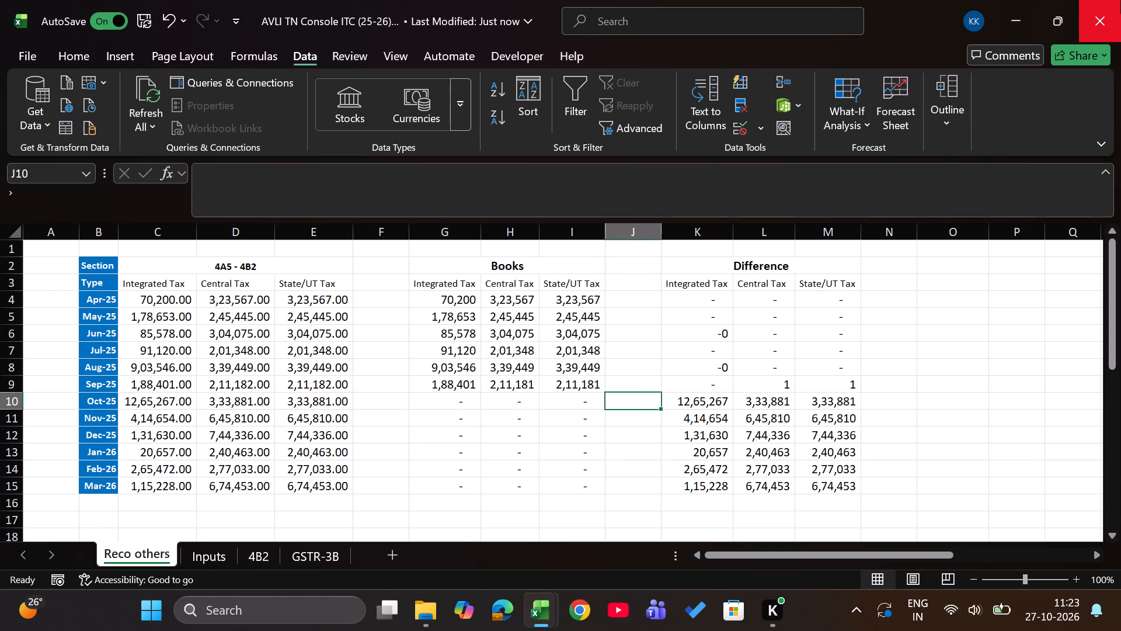
key(Right)
key(Right)
key(Right)
key(Right)
key(Left)
key(Left)
key(Left)
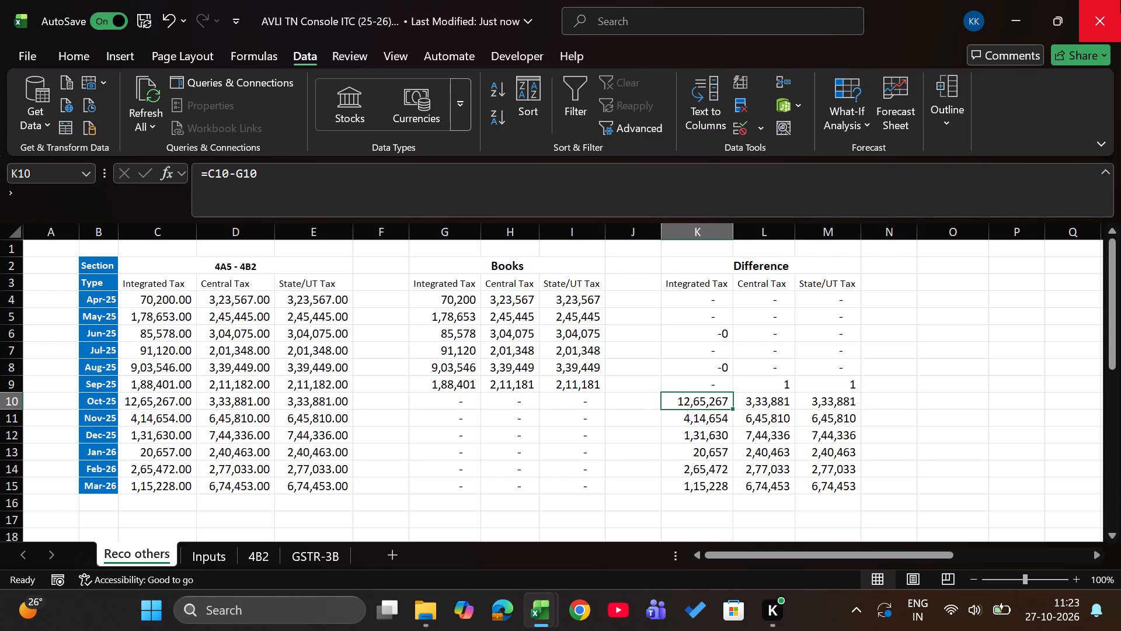
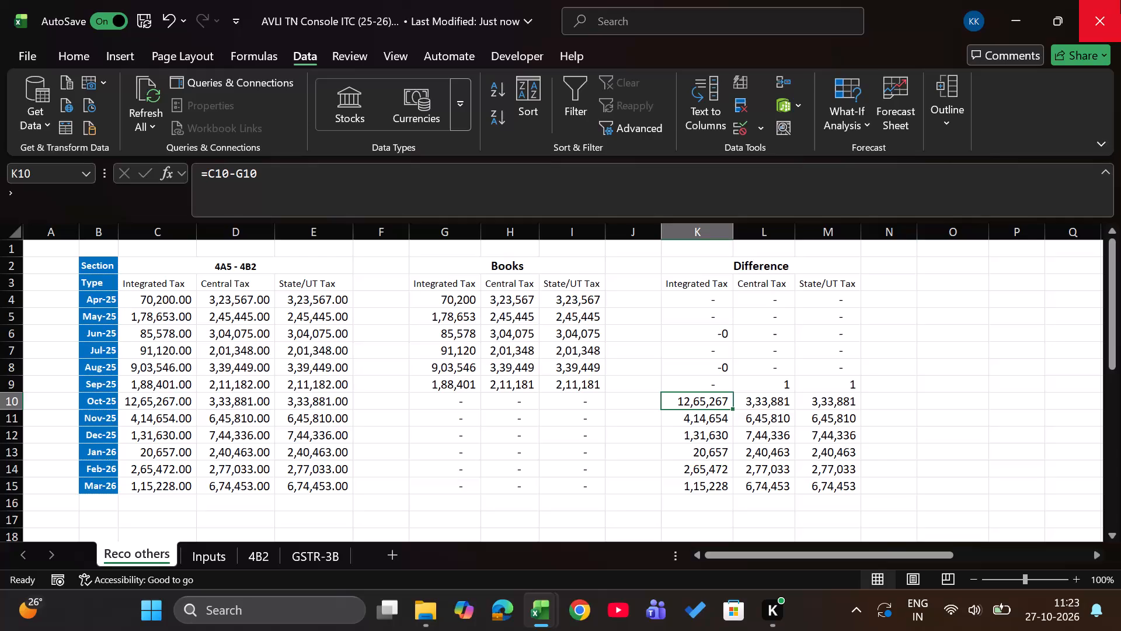
Review the Difference figures on Reco others from the 4A5 - 4B2 table down through the 4B2 table to Mar-26.
key(alt+Tab)
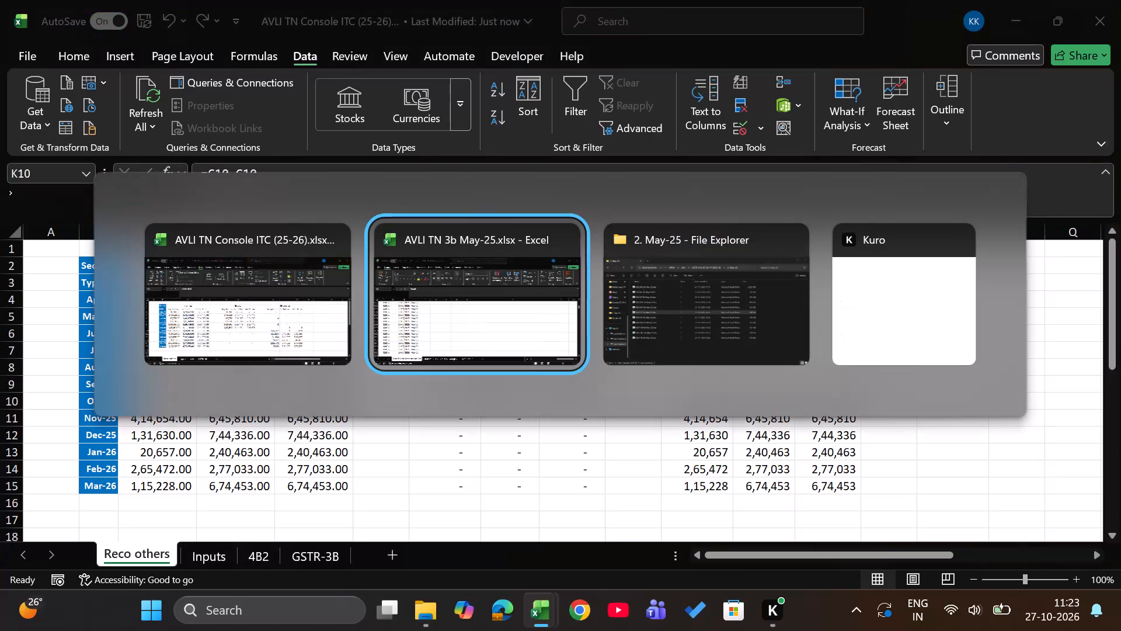
key(alt+Tab)
key(Up)
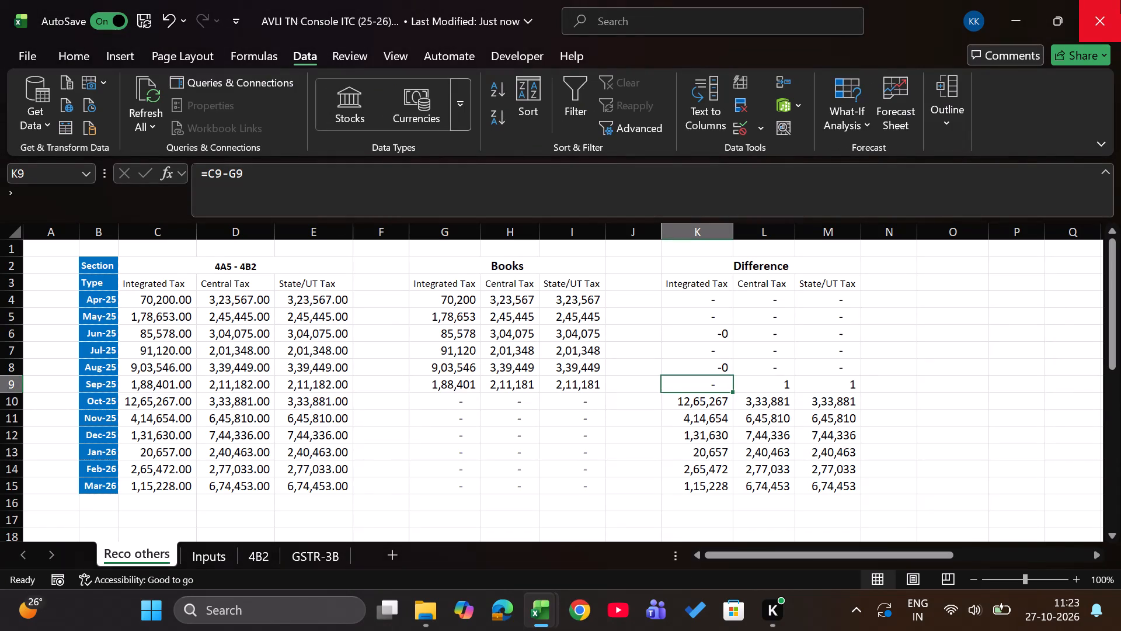
key(ctrl+Up)
key(ctrl+Up)
key(ctrl+Up)
key(ctrl+Up)
key(ctrl+Up)
key(ctrl+Up)
key(ctrl+Up)
key(Down)
key(Down)
key(Down)
key(Down)
key(Down)
key(Down)
key(Down)
key(Down)
key(Down)
key(Down)
key(Down)
key(Down)
key(Down)
key(Down)
key(Down)
key(Down)
key(Down)
key(Down)
key(Down)
key(Down)
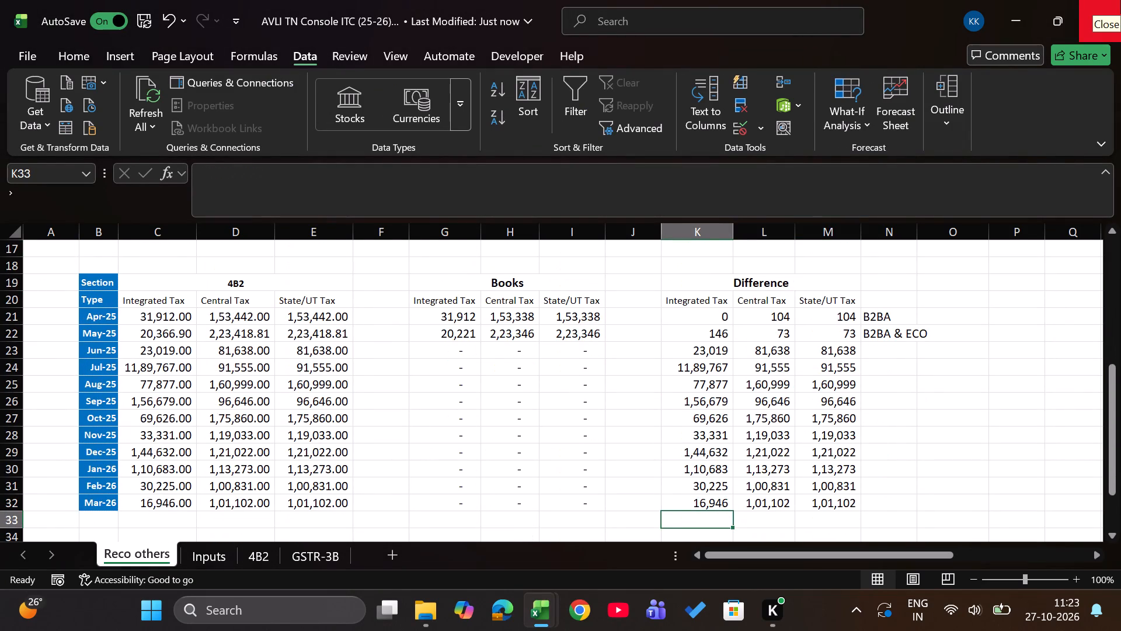
Switch to the AVLI TN 3b May-25.xlsx workbook and close it.
key(alt+Tab)
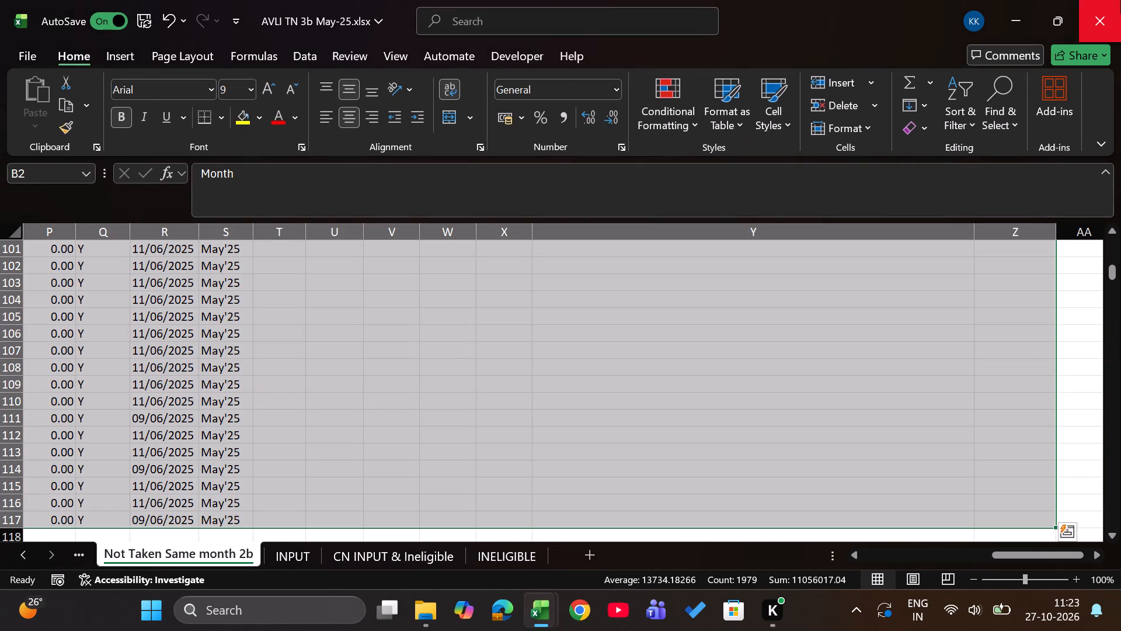
click(1120, 0)
In File Explorer, go to the 3. Jun-25 folder and open AVLI TN 3b Jun-25.xlsx.
key(alt+Tab)
key(BackSpace)
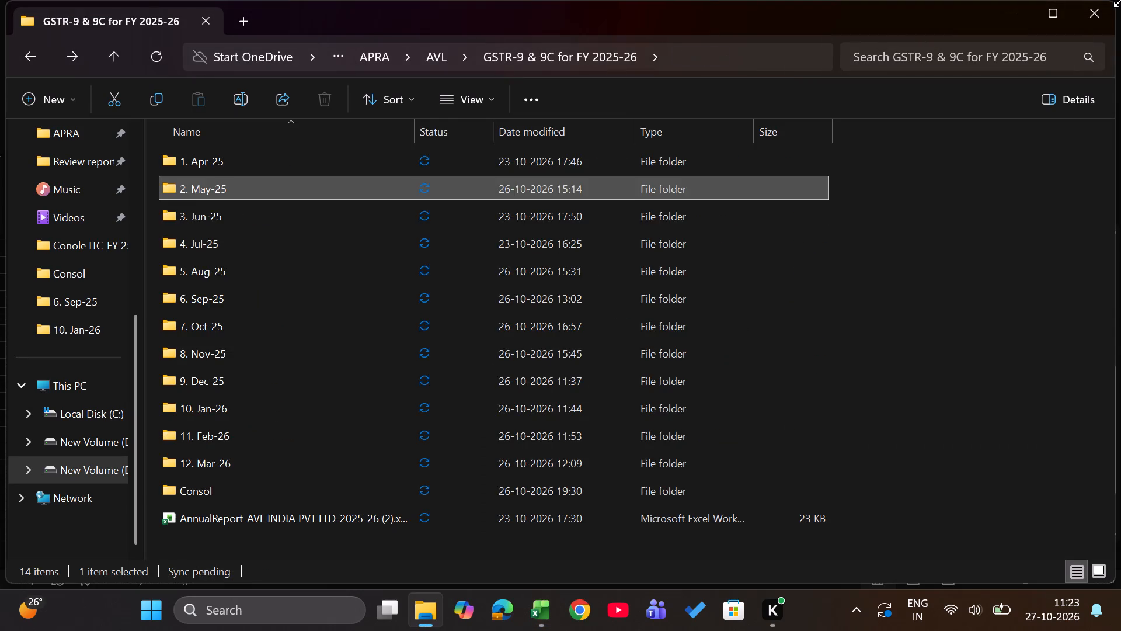
key(Down)
key(Return)
key(Down)
key(Down)
key(Down)
key(Down)
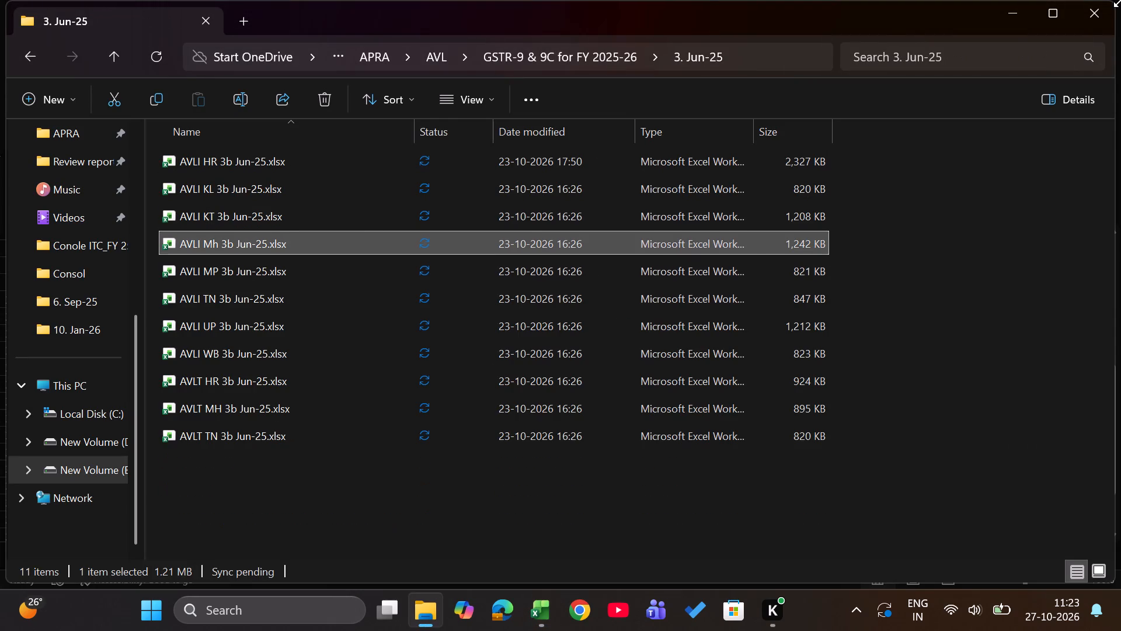
key(Down)
key(Down)
key(Return)
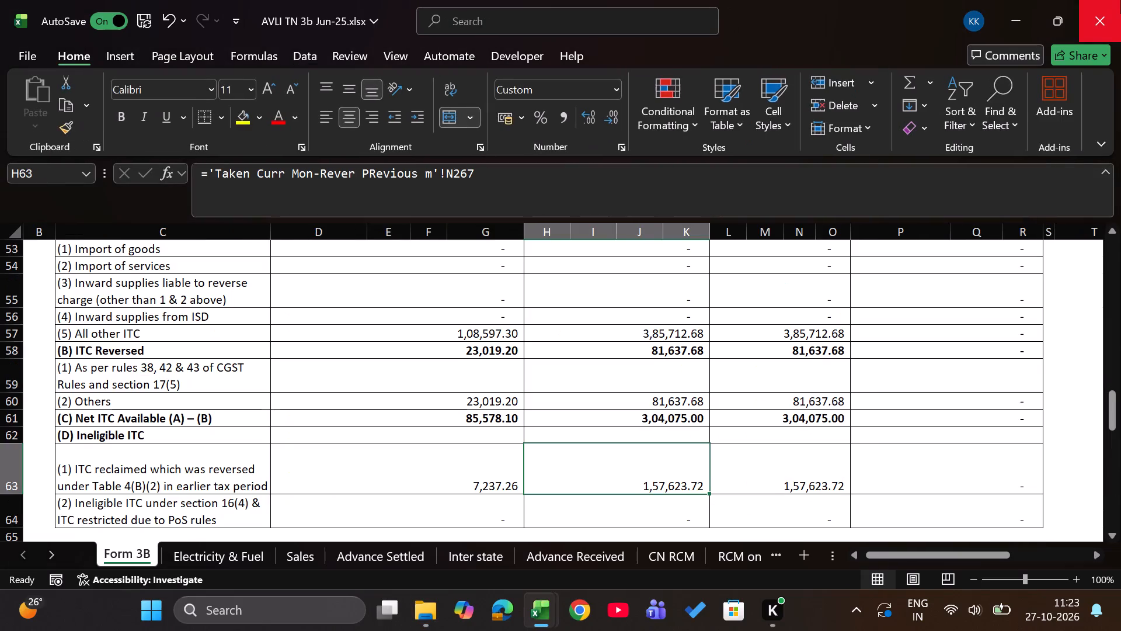
Copy the entire INPUT sheet table in the Jun-25 workbook, from the Month header in A2 through CO60.
key(ctrl+Page_Down)
key(ctrl+Page_Down)
key(ctrl+Page_Down)
key(ctrl+Page_Down)
key(ctrl+Page_Down)
key(ctrl+Page_Down)
key(ctrl+Page_Down)
key(ctrl+Page_Down)
key(ctrl+Page_Down)
key(ctrl+Page_Down)
key(ctrl+Page_Down)
key(ctrl+Page_Down)
key(ctrl+Page_Down)
key(ctrl+Page_Down)
key(ctrl+Page_Down)
key(ctrl+Page_Down)
key(ctrl+Page_Down)
key(ctrl+Page_Down)
key(ctrl+Page_Down)
key(ctrl+Page_Down)
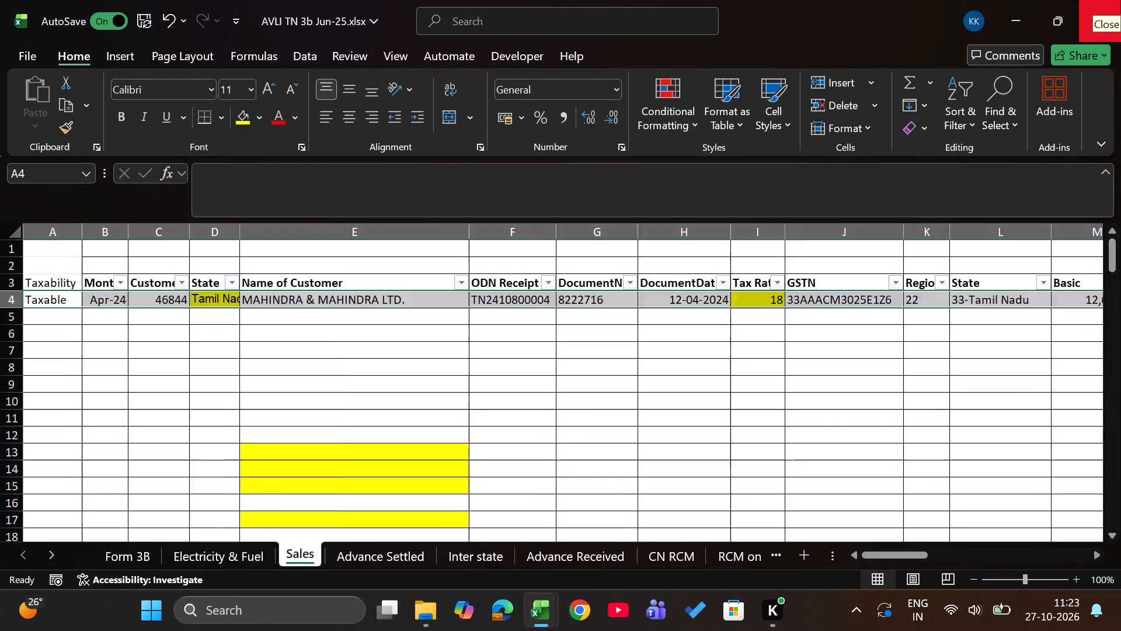
key(ctrl+Page_Up)
key(ctrl+Page_Up)
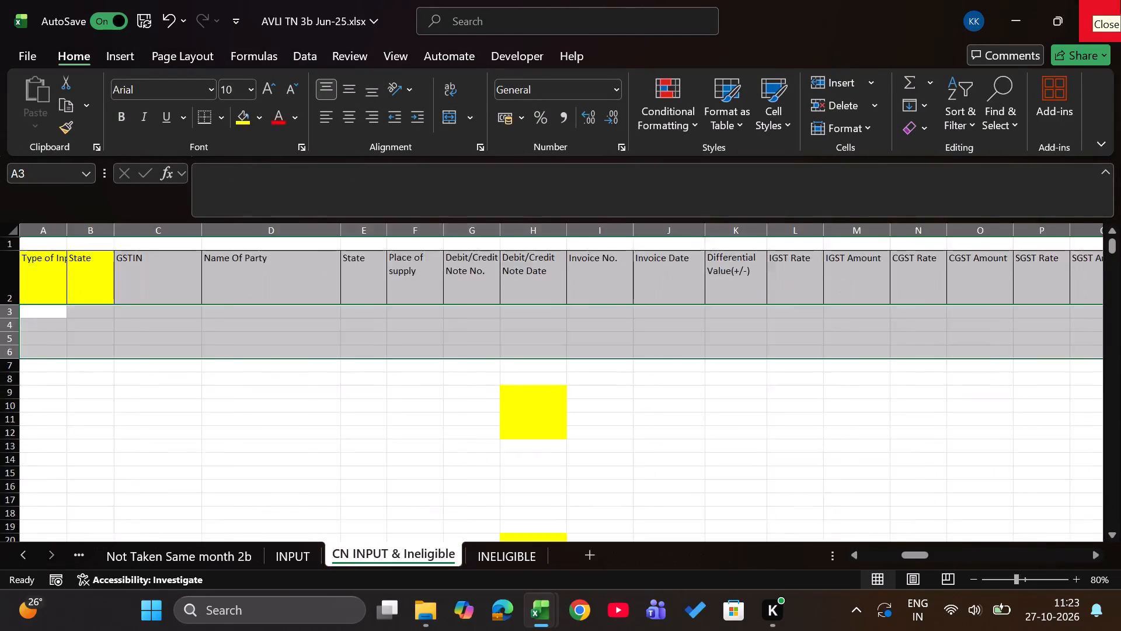
key(ctrl+Page_Down)
key(ctrl+Page_Up)
key(Left)
key(Left)
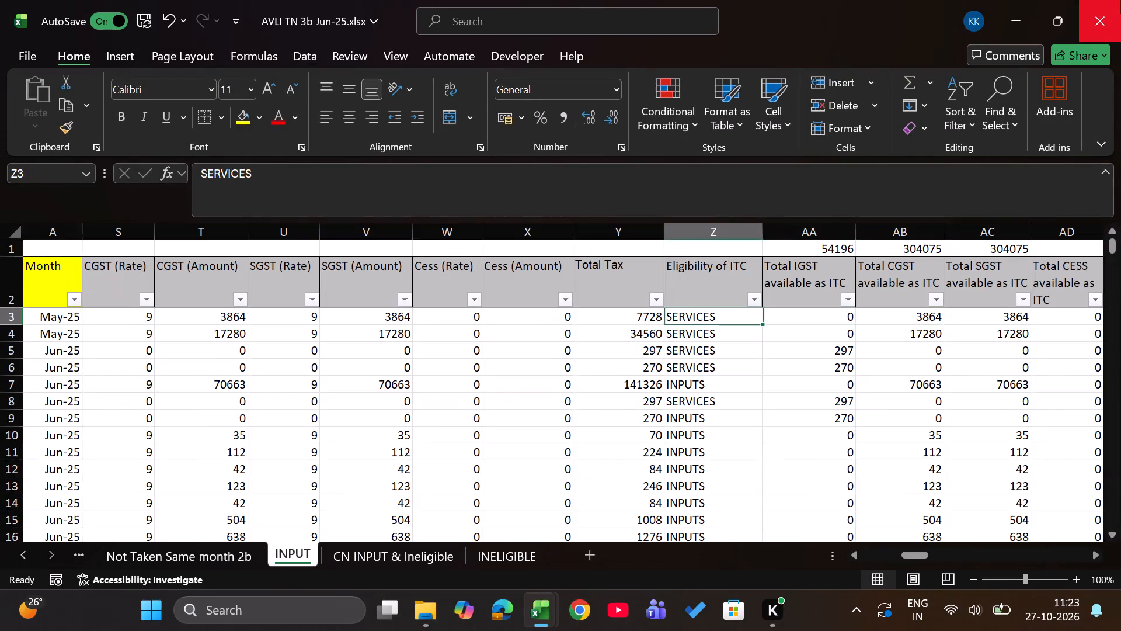
key(Up)
key(ctrl+Left)
key(ctrl+shift+Down)
key(ctrl+shift+Right)
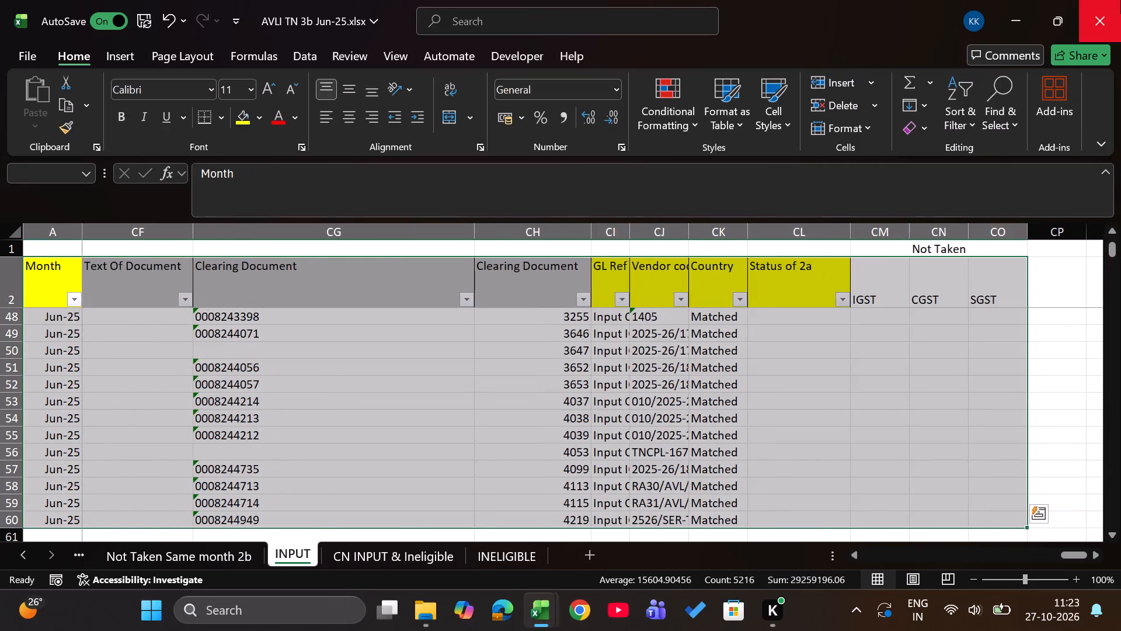
key(ctrl+c)
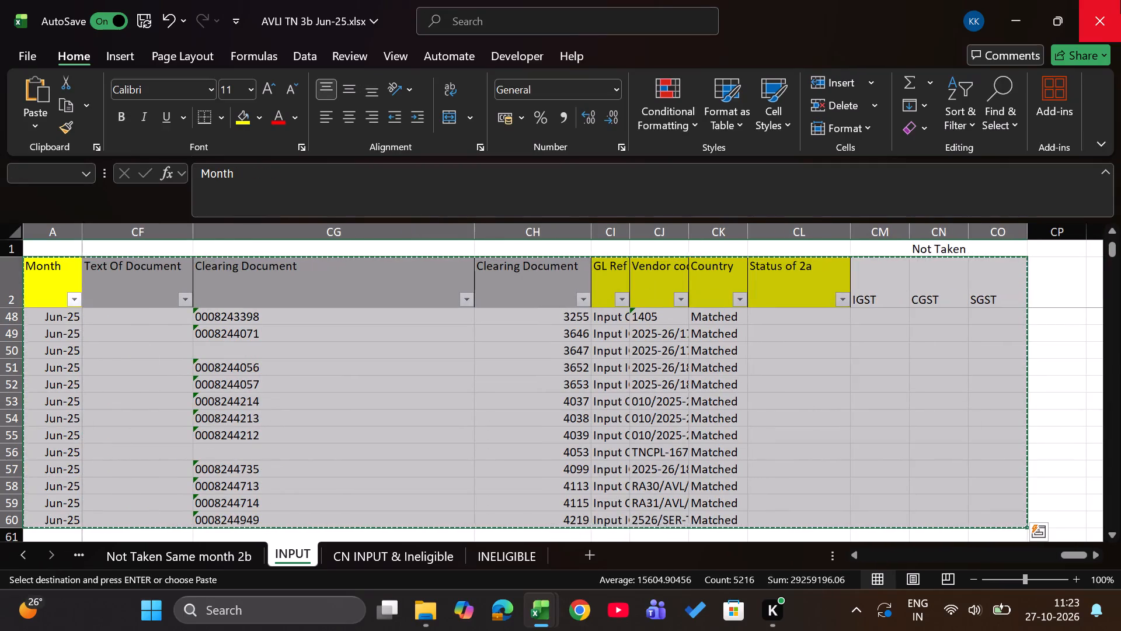
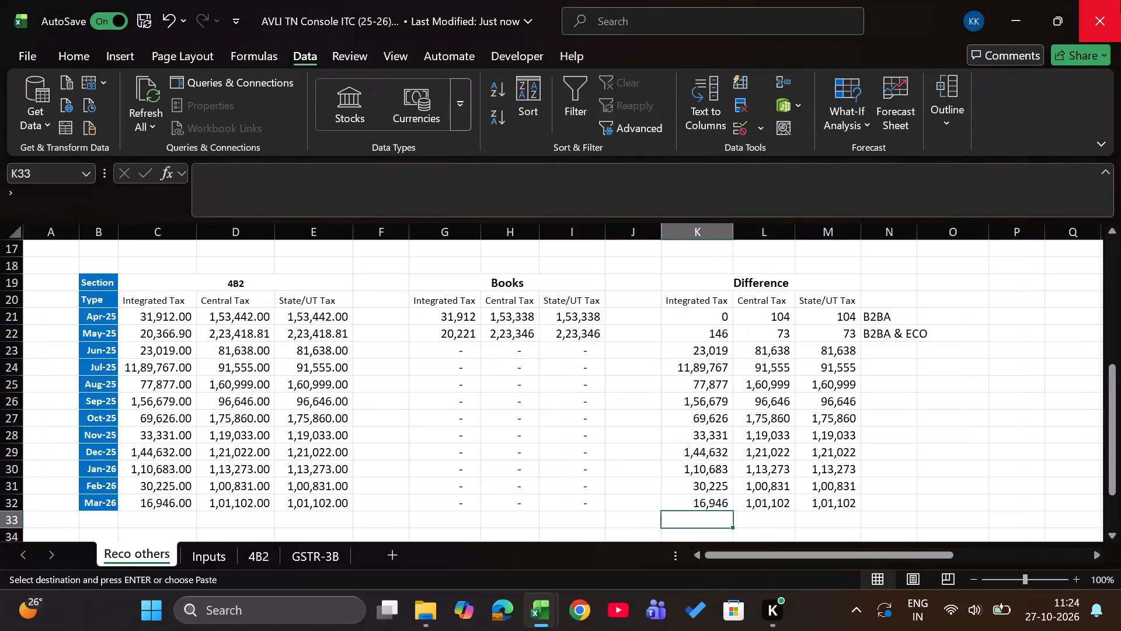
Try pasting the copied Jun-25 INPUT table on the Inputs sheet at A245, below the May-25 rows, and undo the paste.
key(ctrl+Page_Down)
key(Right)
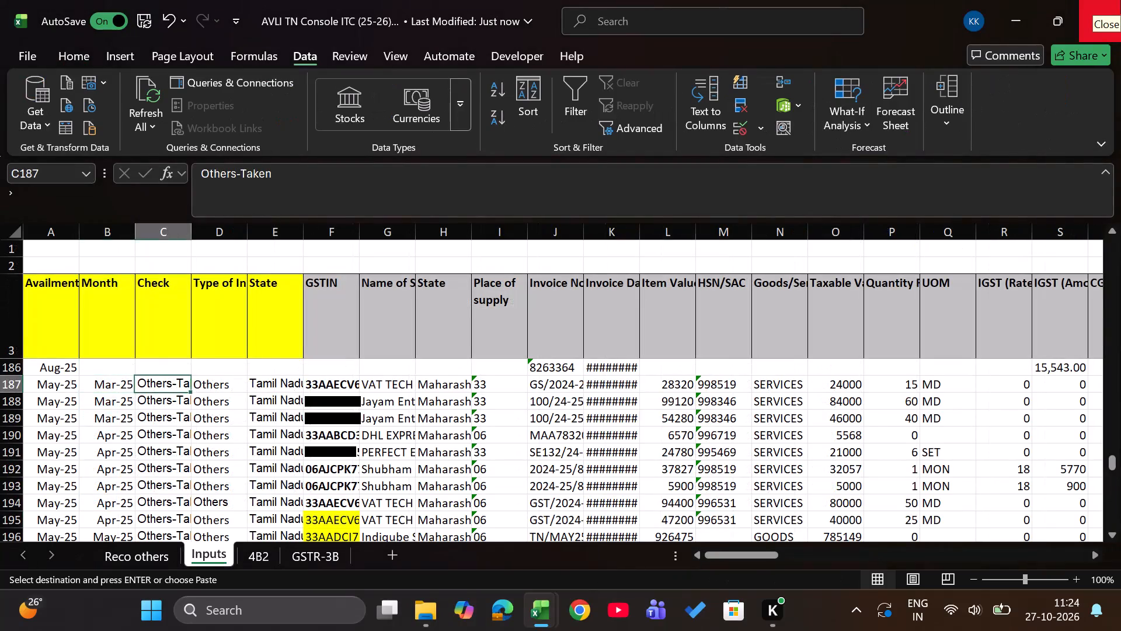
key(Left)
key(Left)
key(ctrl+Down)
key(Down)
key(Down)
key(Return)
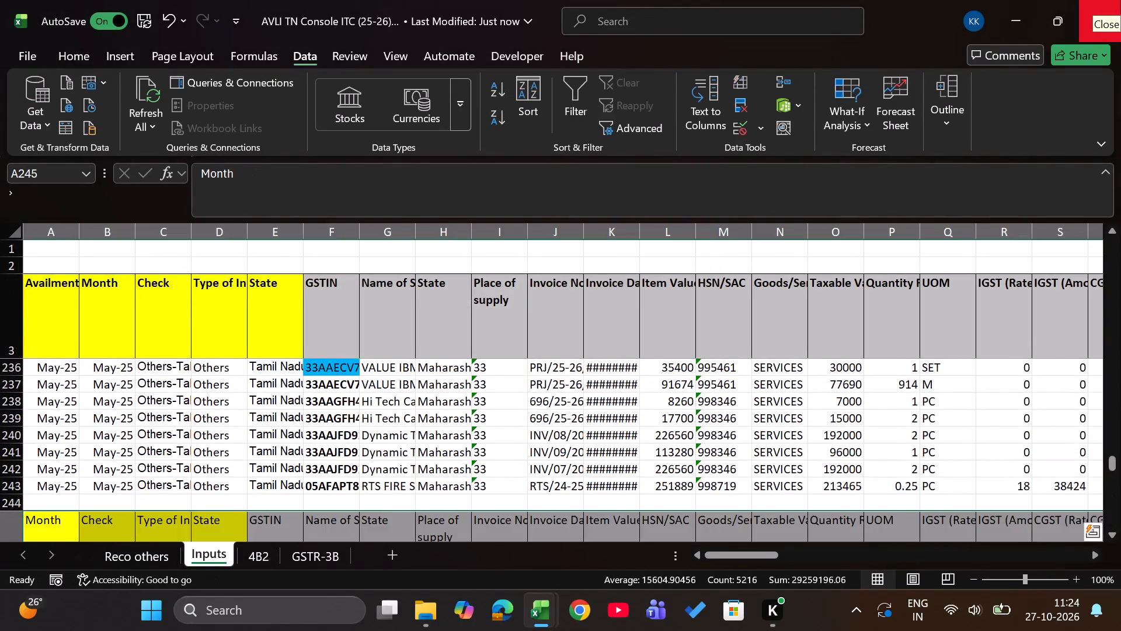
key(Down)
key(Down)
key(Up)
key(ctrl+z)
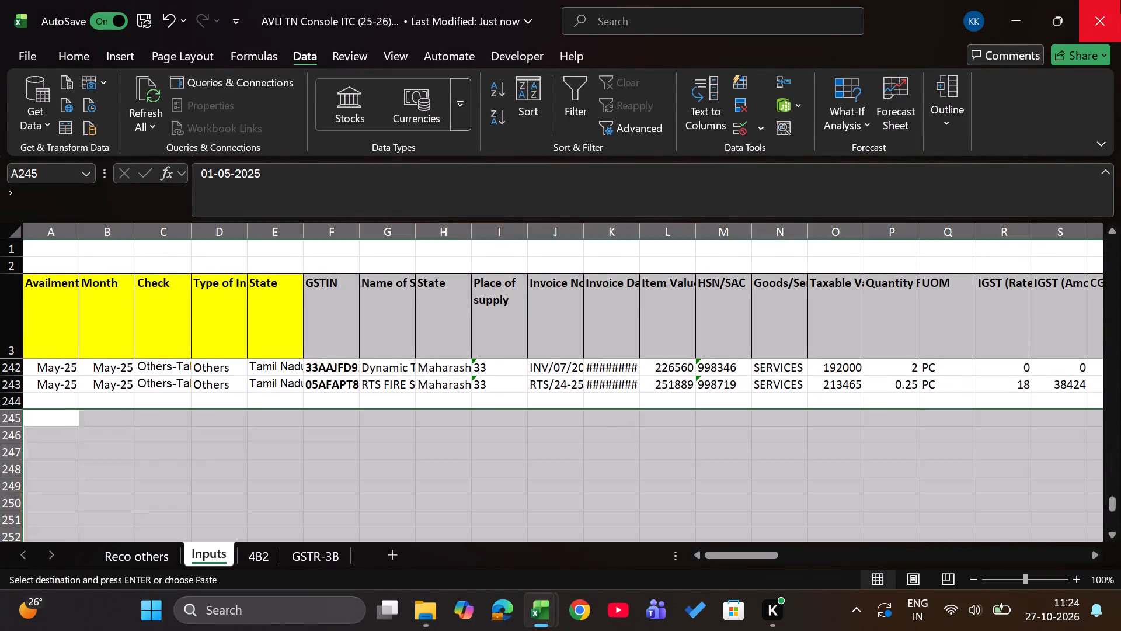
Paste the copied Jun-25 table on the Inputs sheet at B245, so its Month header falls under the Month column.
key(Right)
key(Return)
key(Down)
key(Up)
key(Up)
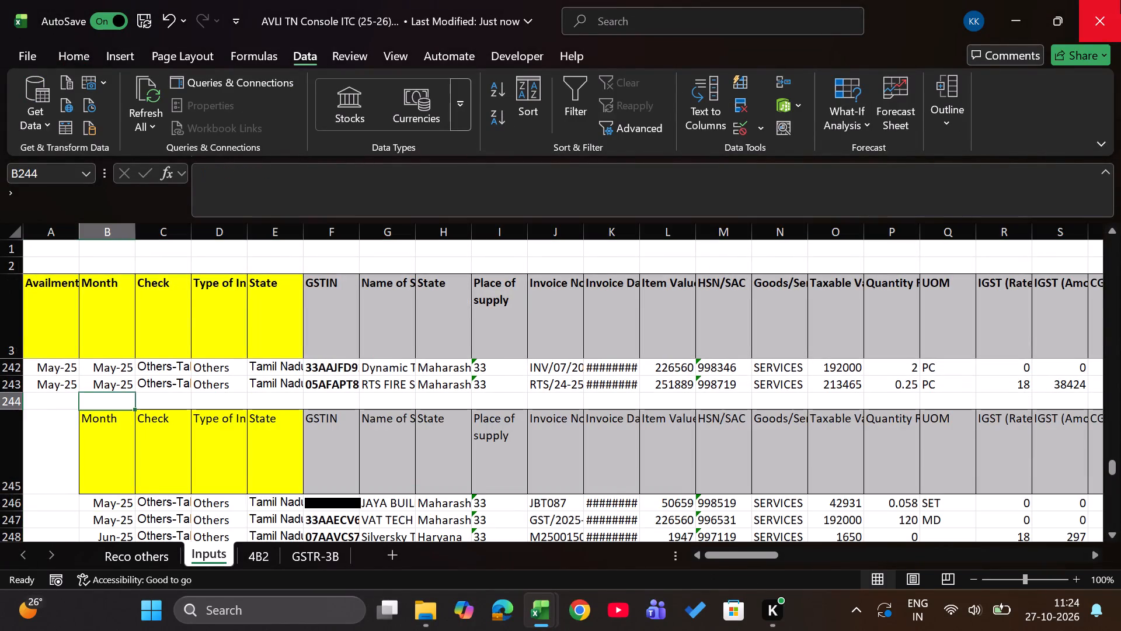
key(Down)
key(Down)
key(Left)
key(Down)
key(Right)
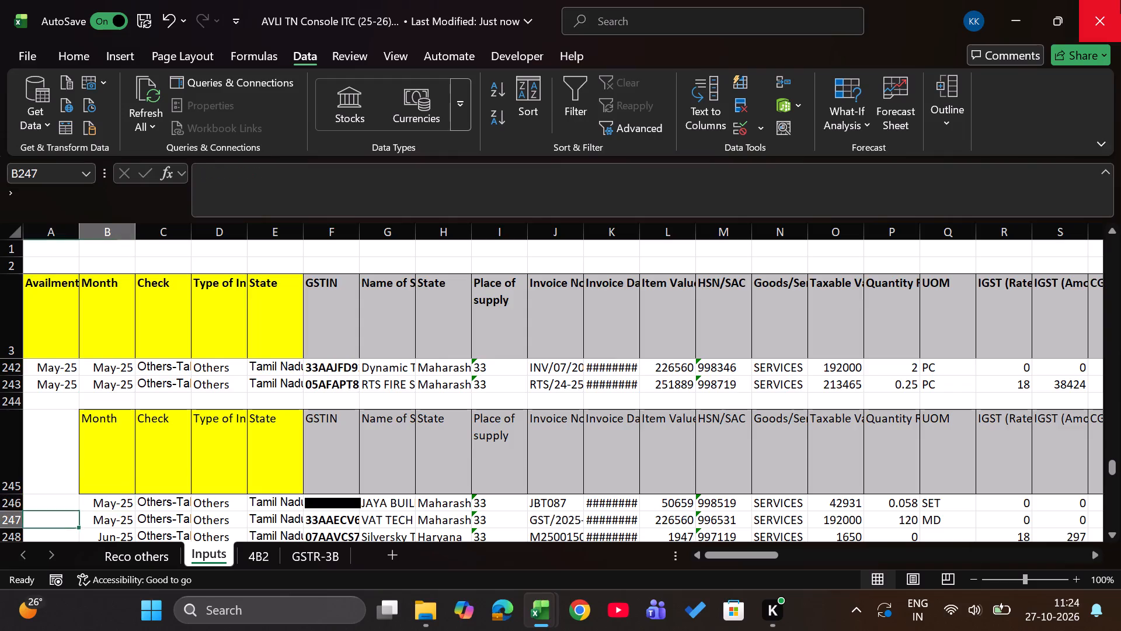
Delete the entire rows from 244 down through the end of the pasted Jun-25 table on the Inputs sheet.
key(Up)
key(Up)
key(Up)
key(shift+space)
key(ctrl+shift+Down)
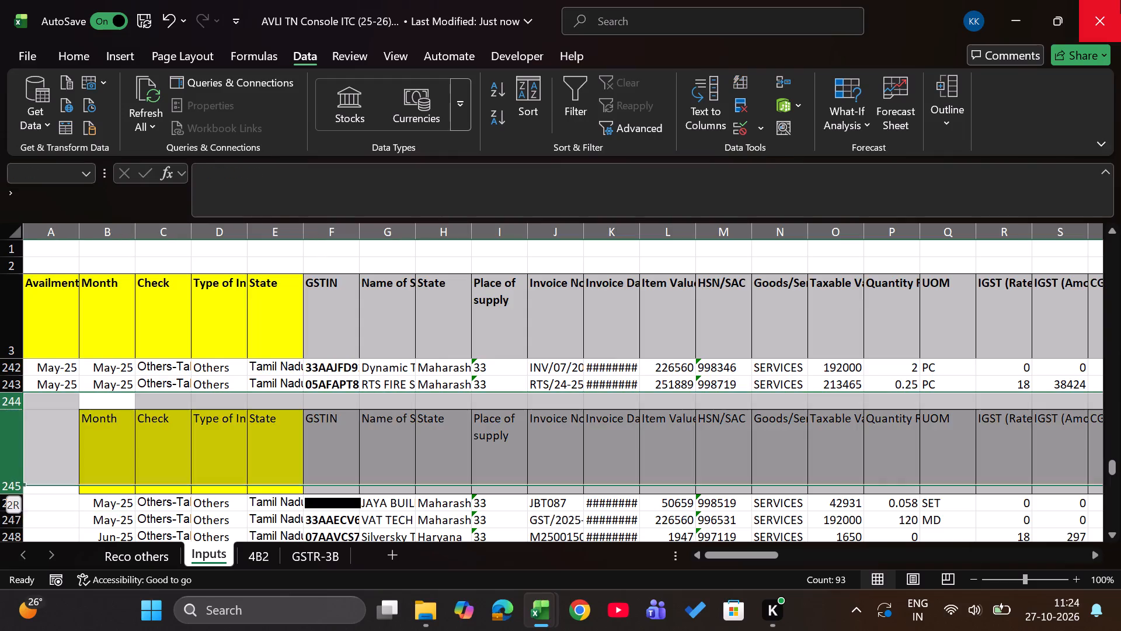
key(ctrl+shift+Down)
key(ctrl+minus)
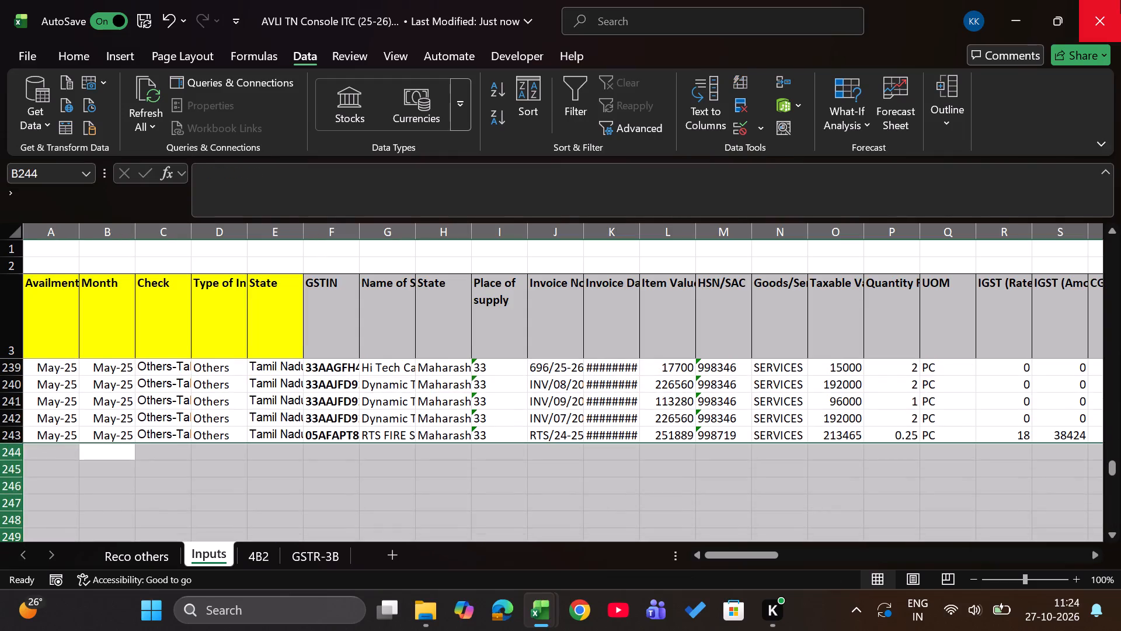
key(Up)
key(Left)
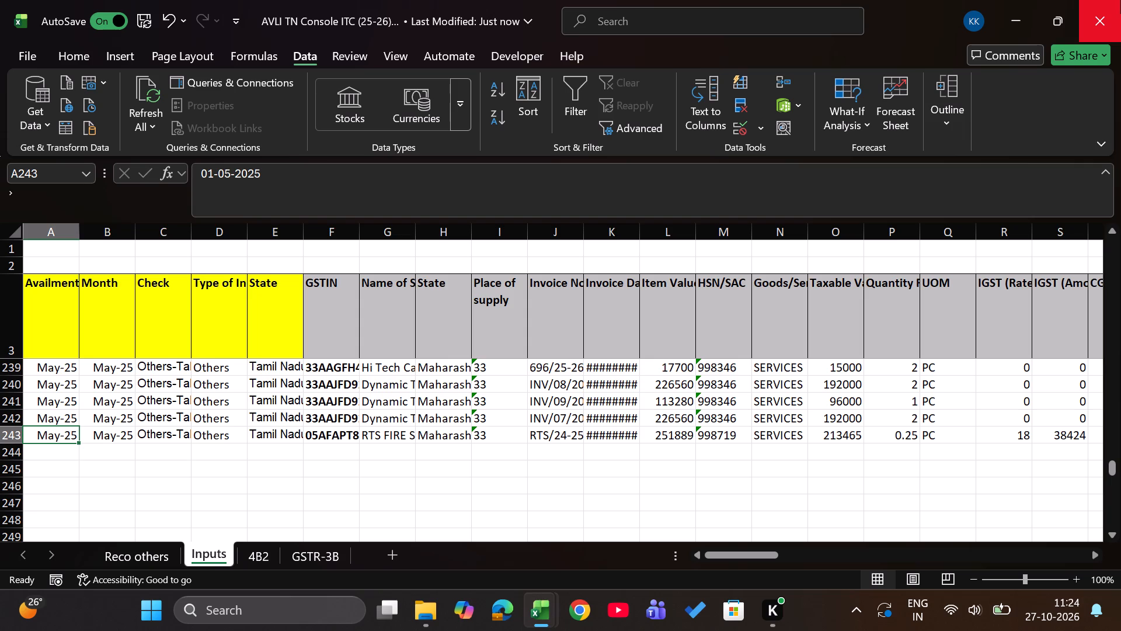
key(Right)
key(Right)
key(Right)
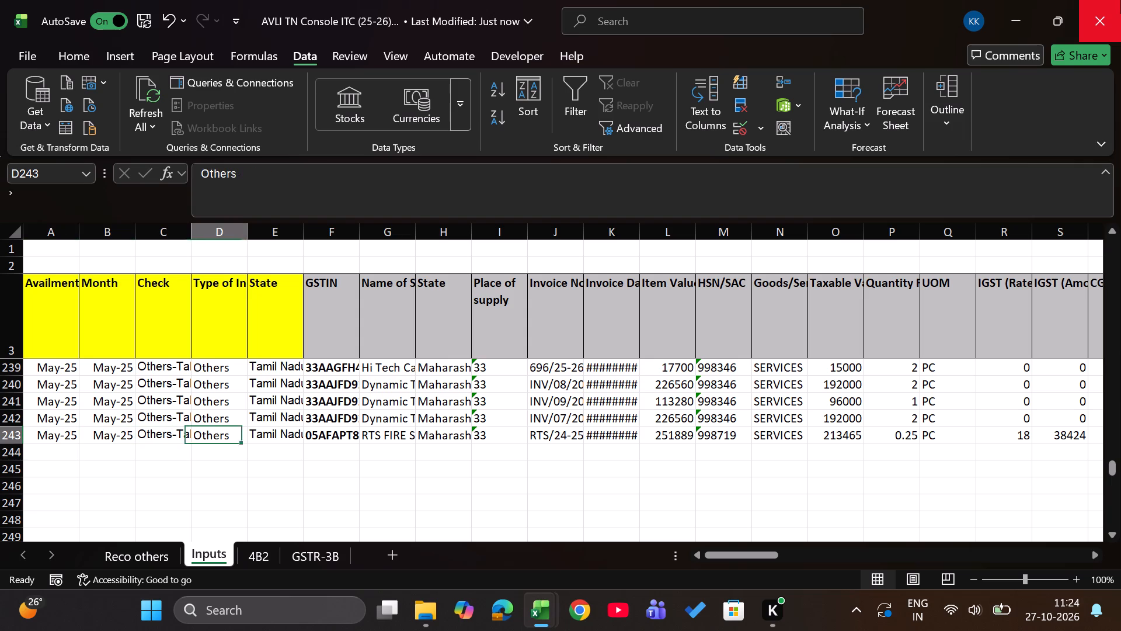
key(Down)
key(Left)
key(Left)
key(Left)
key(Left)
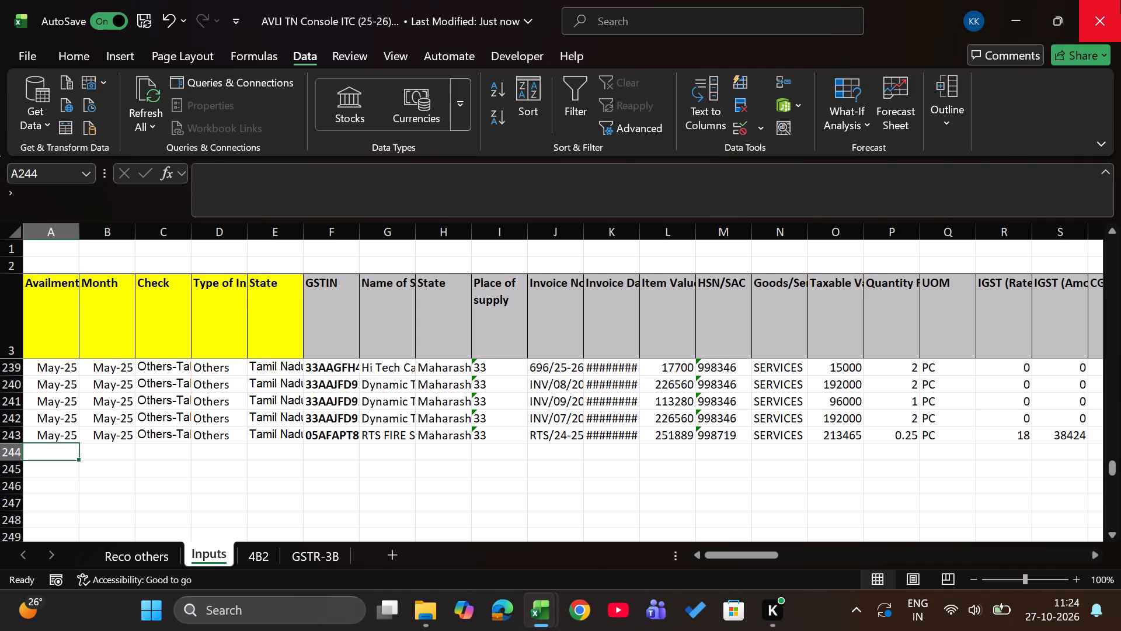
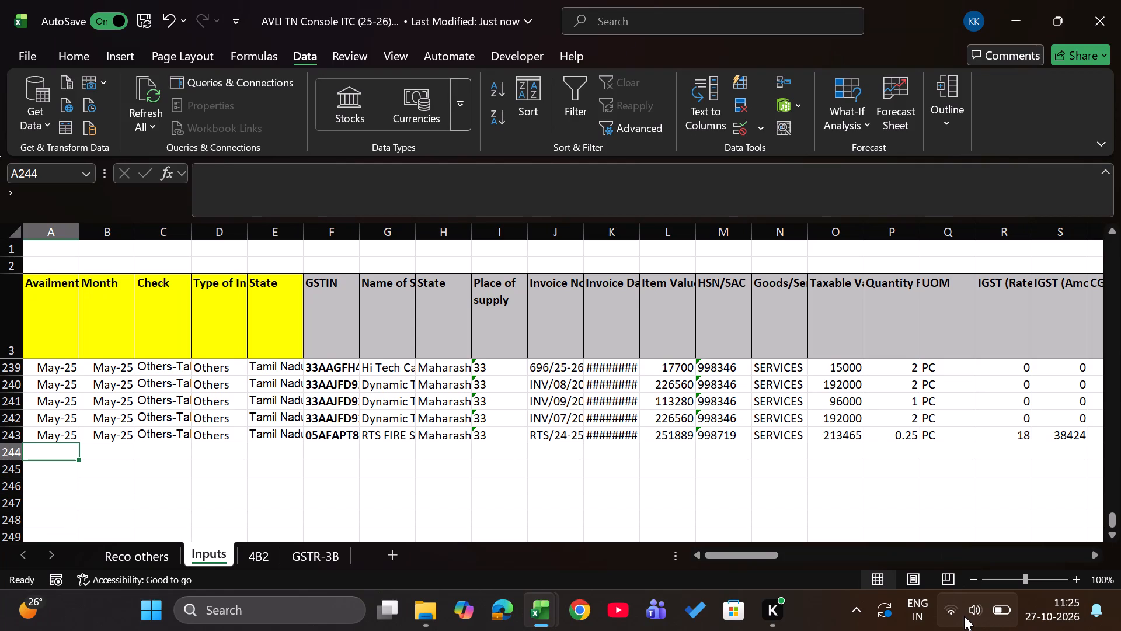
Connect the computer to the AVL-Guest Wi-Fi network with Connect automatically enabled.
click(945, 627)
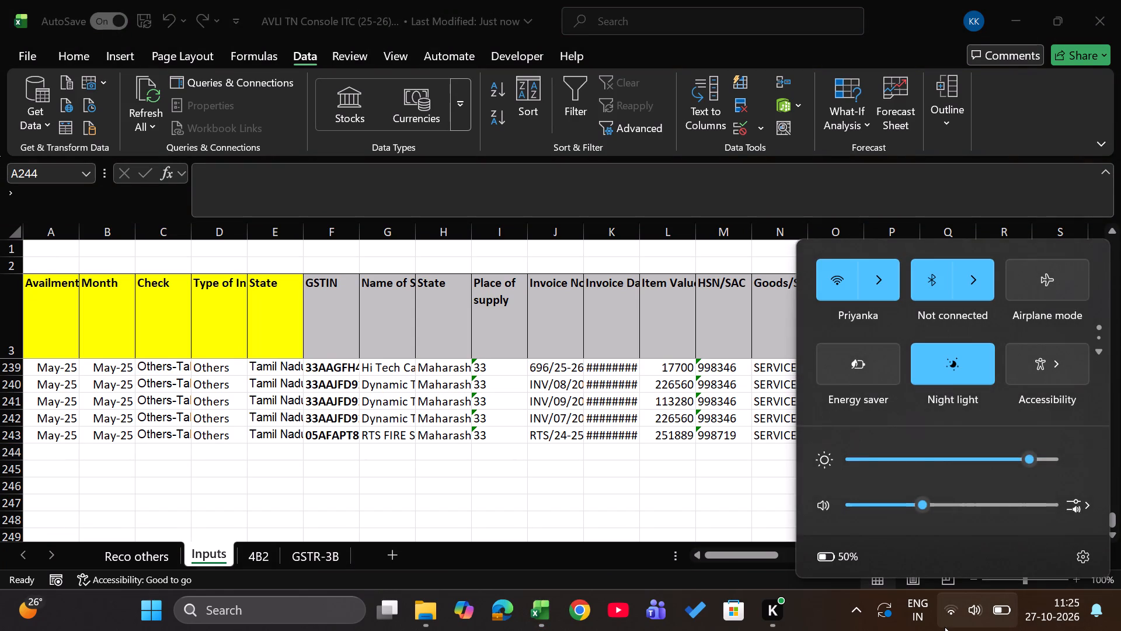
click(865, 276)
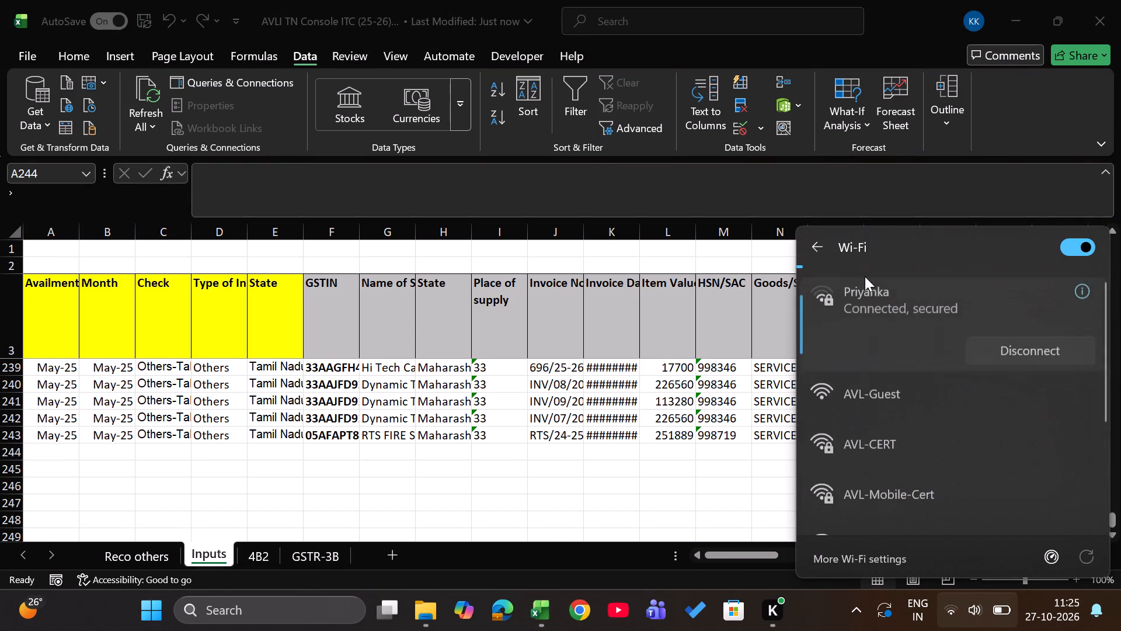
click(907, 402)
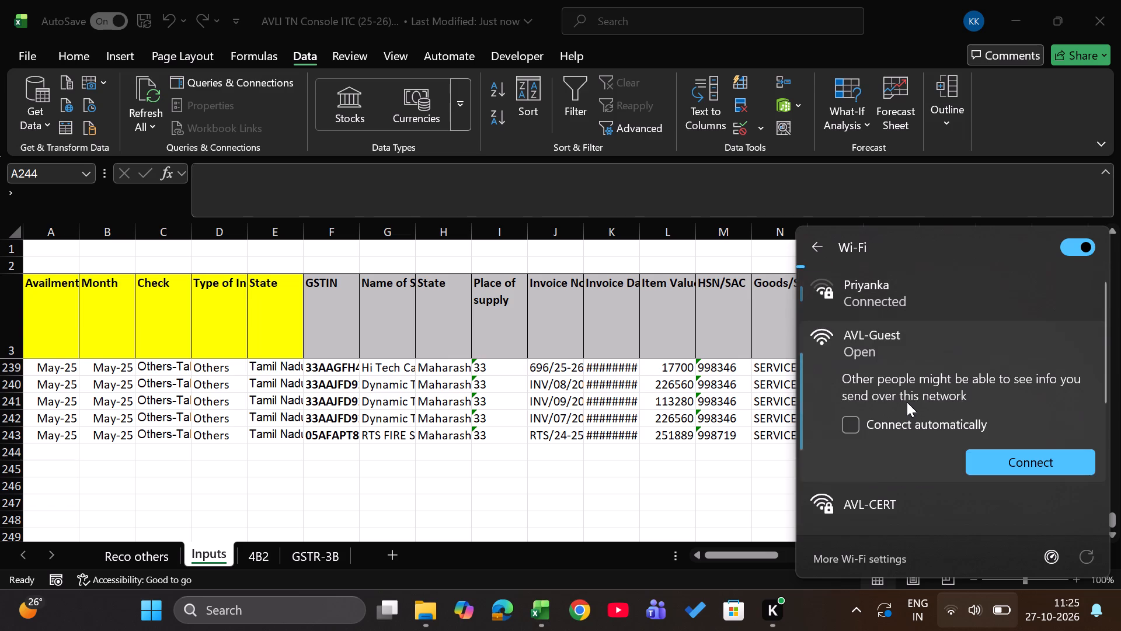
click(1039, 455)
click(1018, 415)
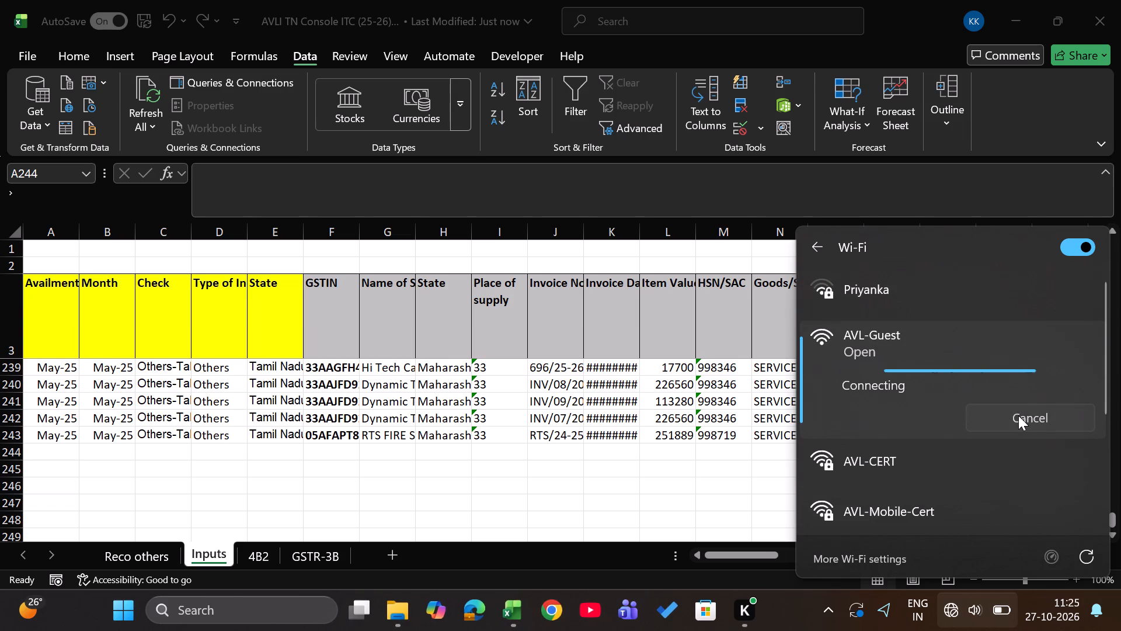
click(900, 304)
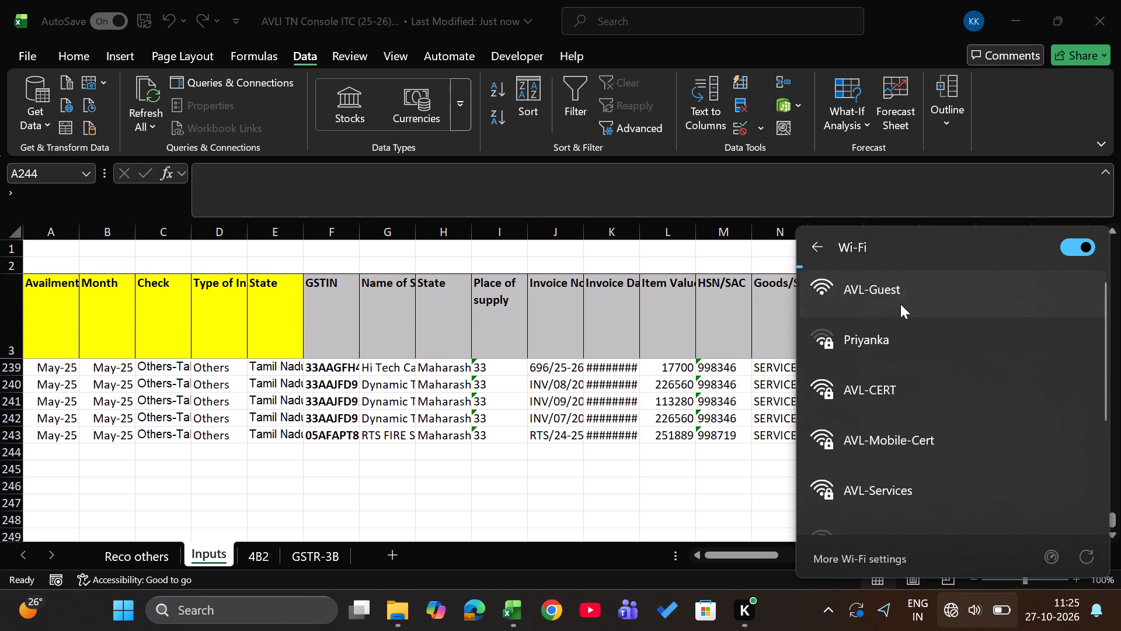
click(843, 427)
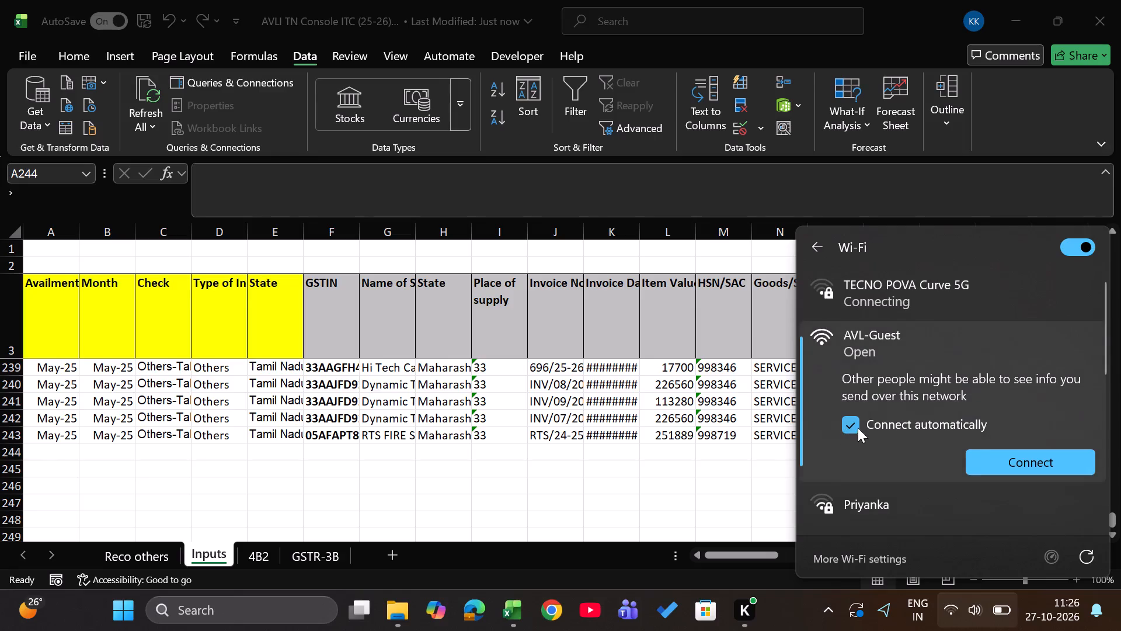
click(992, 449)
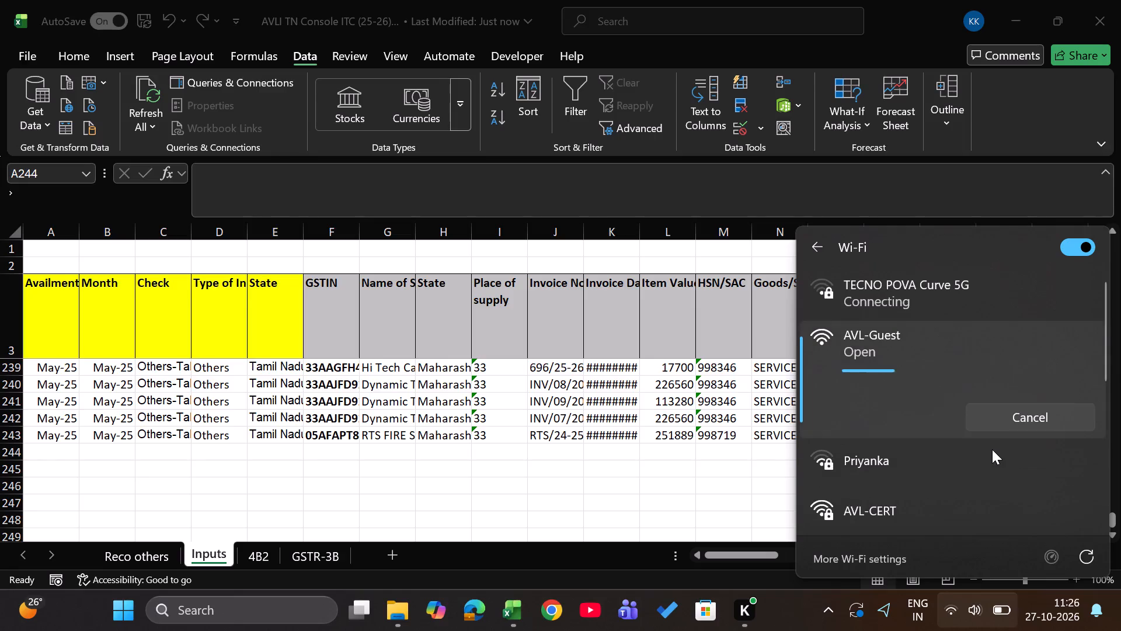
Switch to Windows Settings and examine the AVL-Guest Wi-Fi network's properties and connection details.
click(857, 550)
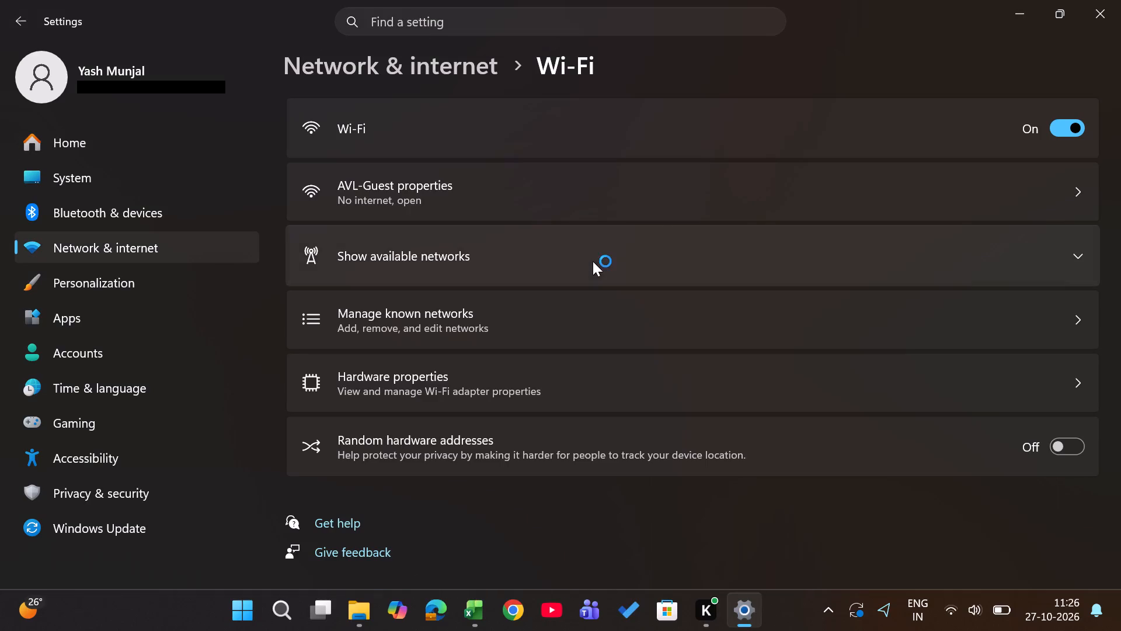
click(956, 210)
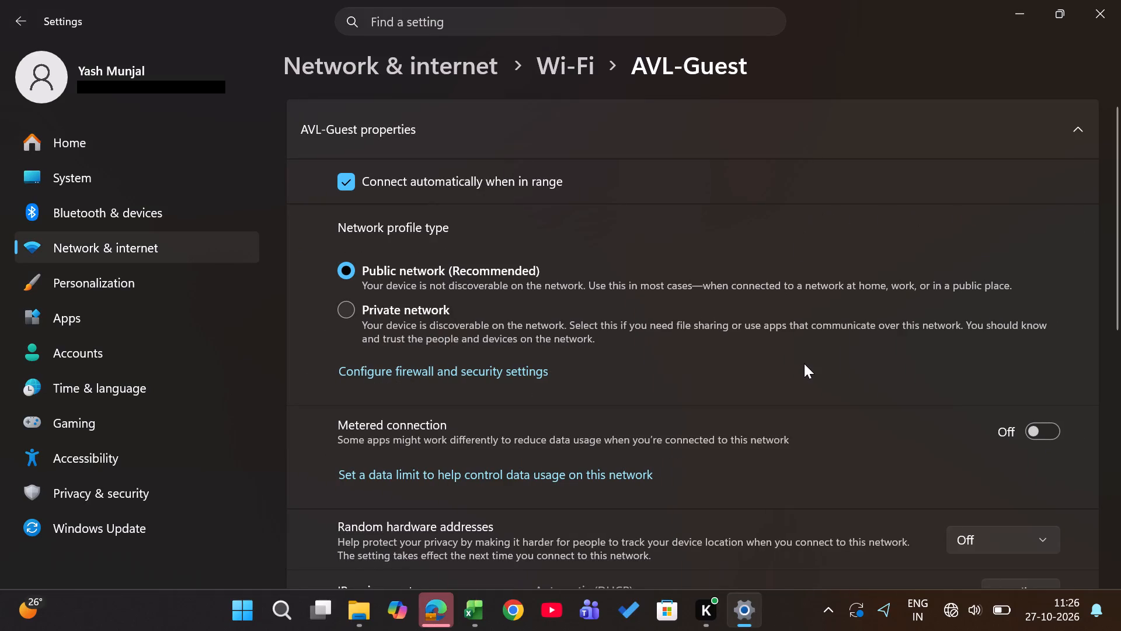
scroll(804, 363, down, 5)
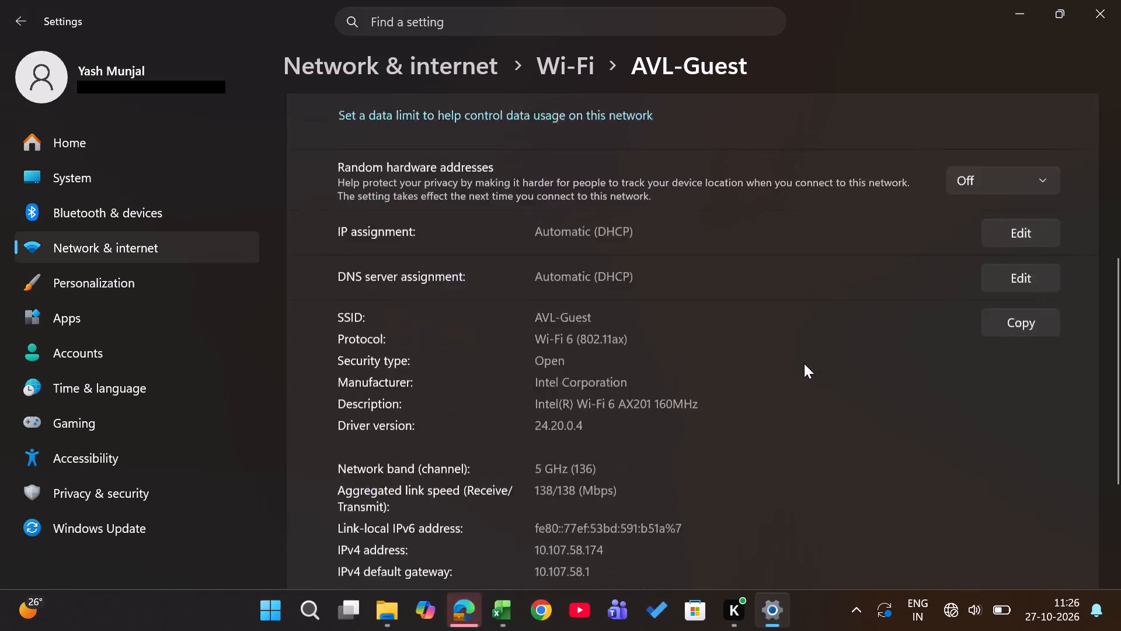
scroll(804, 363, down, 3)
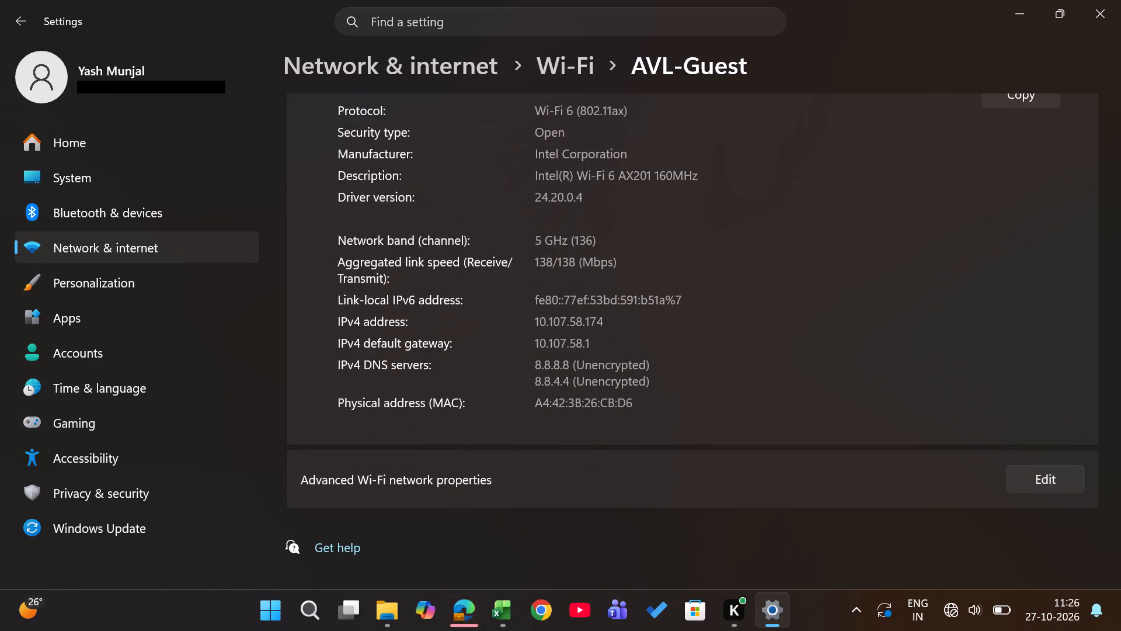
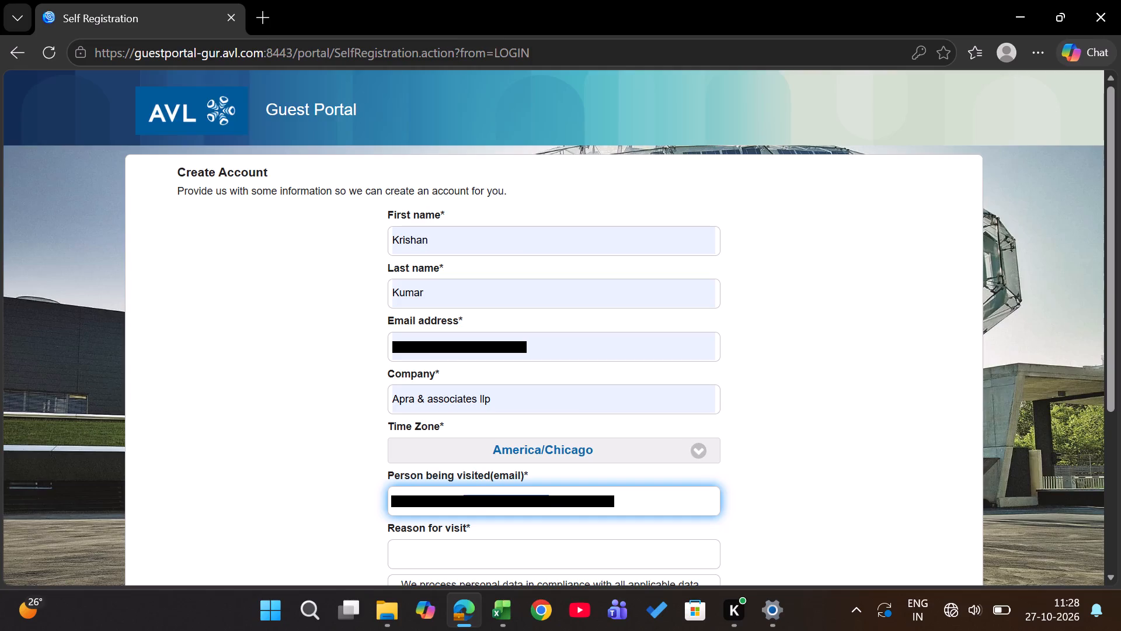
Select part of the host's email address in the Person being visited field of the AVL Guest Portal registration form.
key(Right)
key(Right)
key(shift+Left)
key(shift+Left)
key(shift+Left)
key(shift+Left)
key(shift+Left)
key(shift+Left)
key(shift+Left)
key(shift+Left)
key(shift+Left)
key(shift+Left)
key(shift+Left)
key(shift+Left)
key(shift+Left)
key(shift+Left)
key(shift+Left)
key(shift+Left)
key(shift+Left)
key(shift+Left)
key(shift+Left)
key(shift+Left)
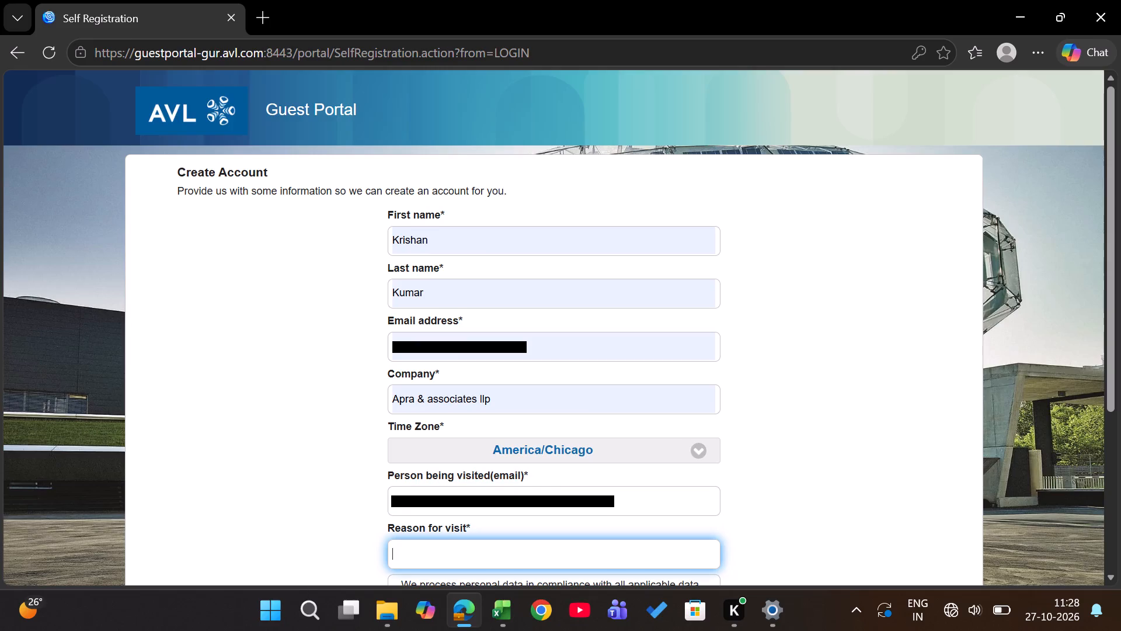
Select the email entry in the Person being visited field of the AVL Guest Portal's Create Account form.
drag(555, 499, 390, 498)
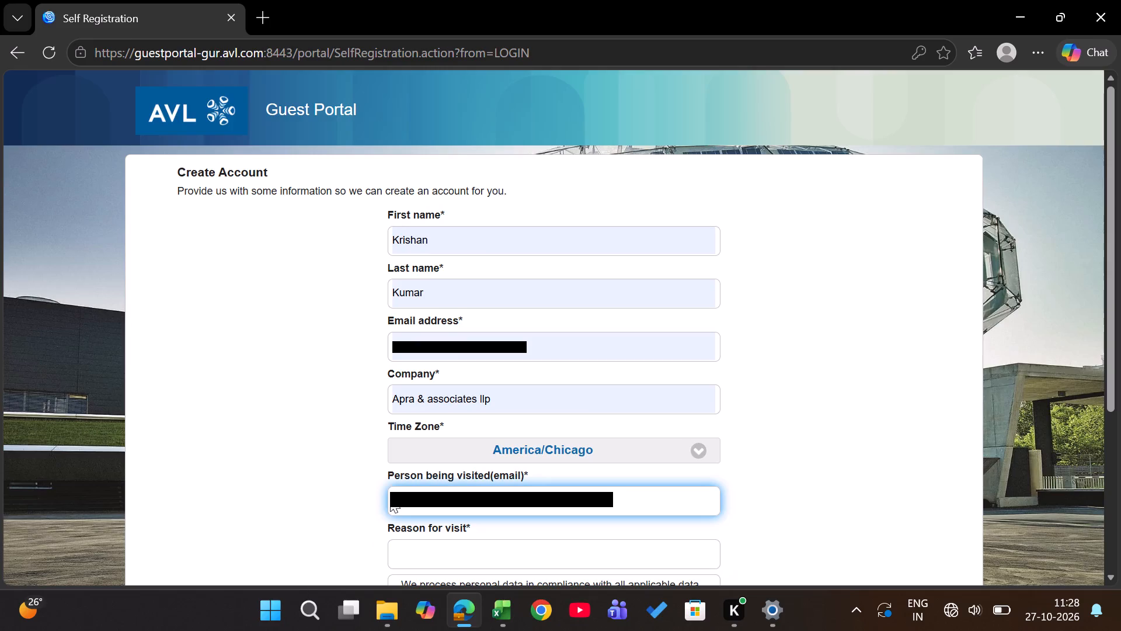
key(shift+Tab)
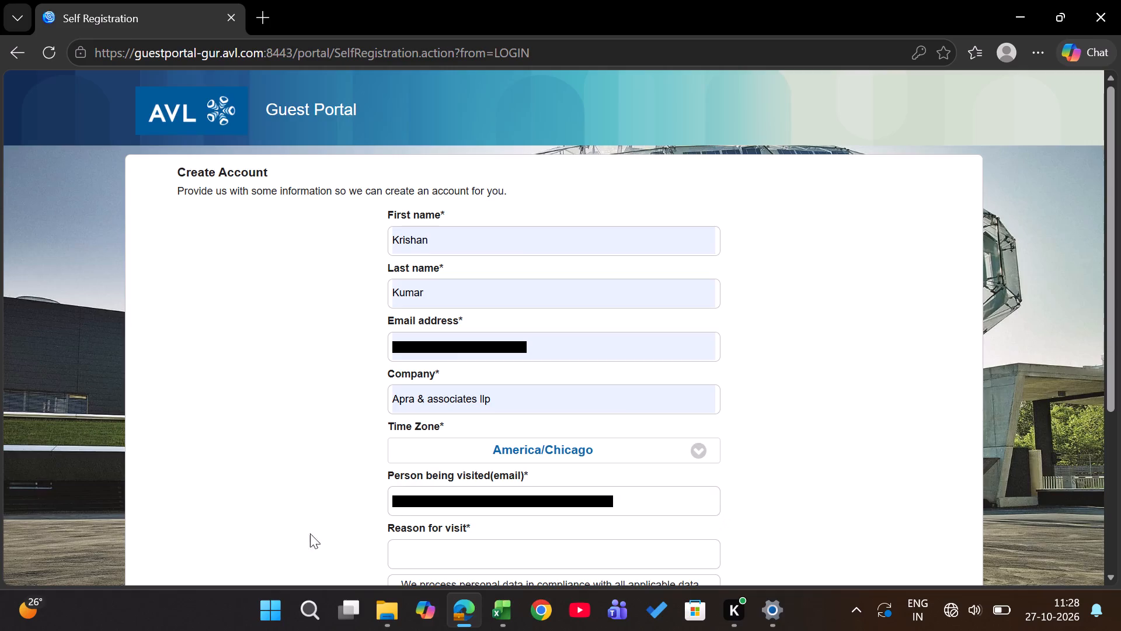
click(558, 503)
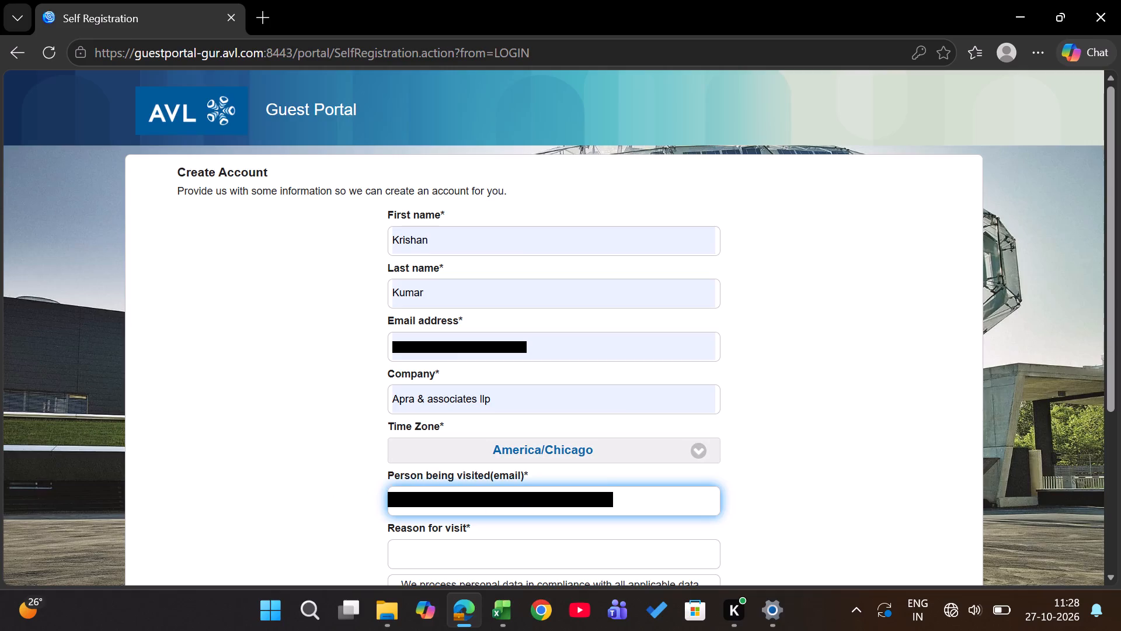